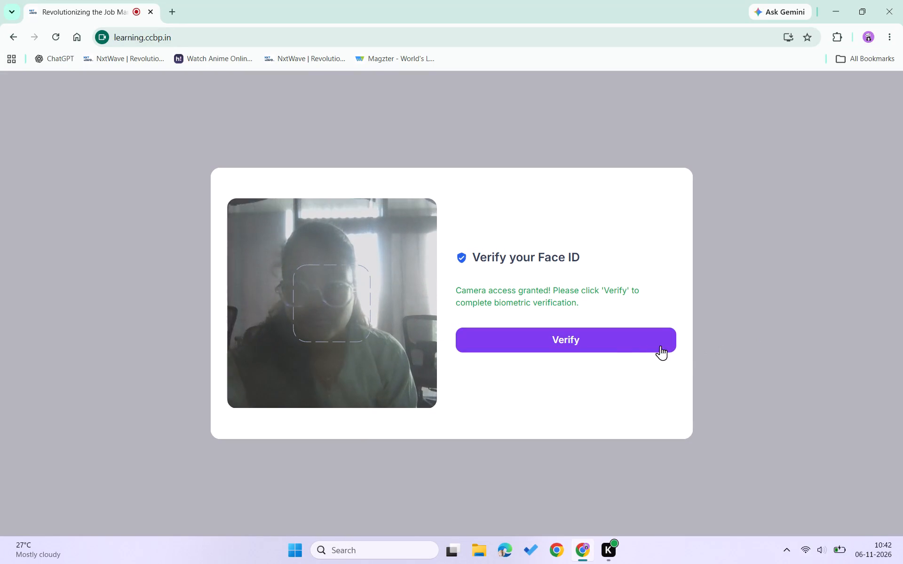
Complete the Face ID verification for the learning portal.
left_click(631, 337)
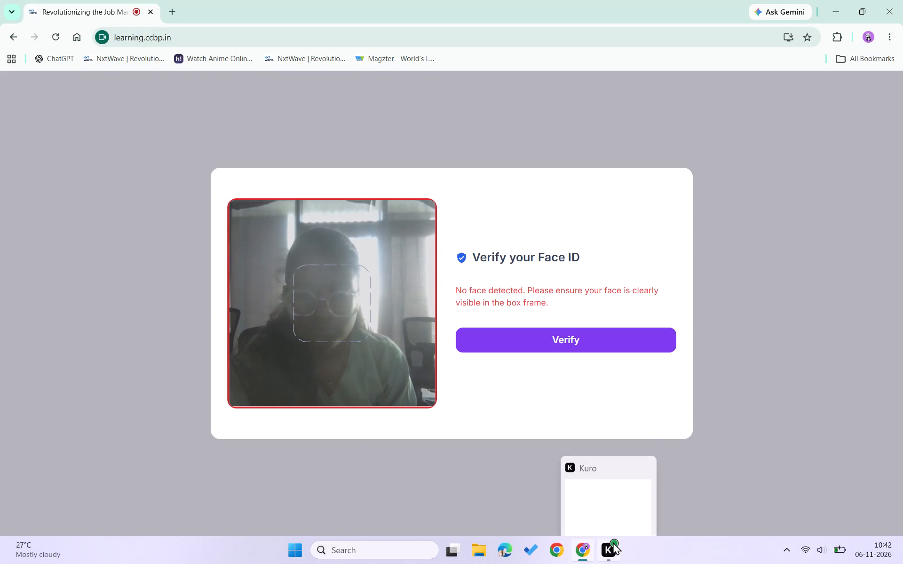
left_click(641, 453)
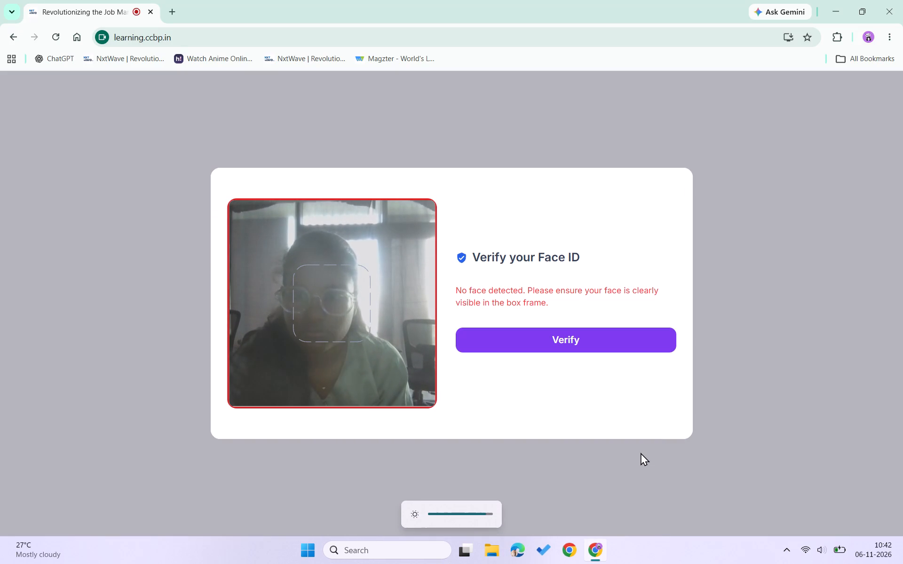
left_click(620, 343)
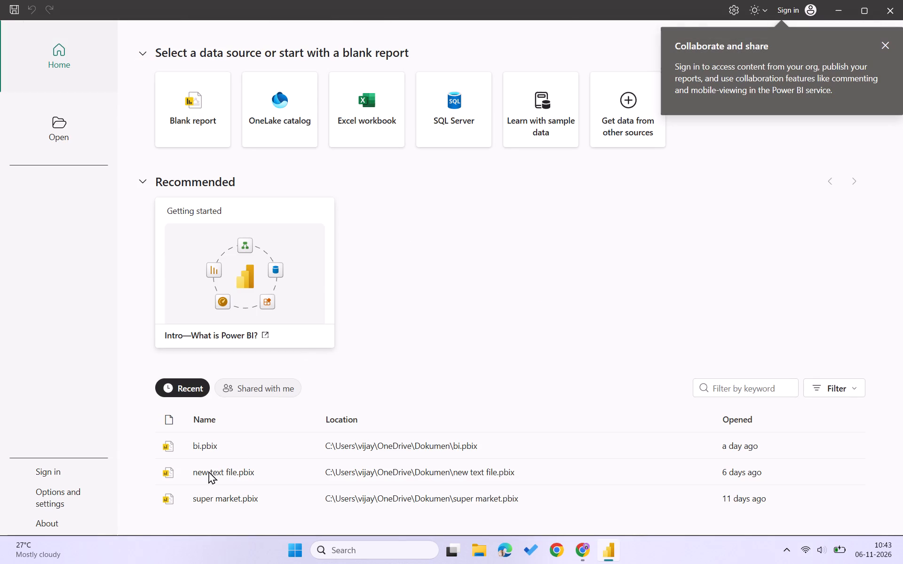
Open the recent report file new text file.pbix.
left_click(239, 468)
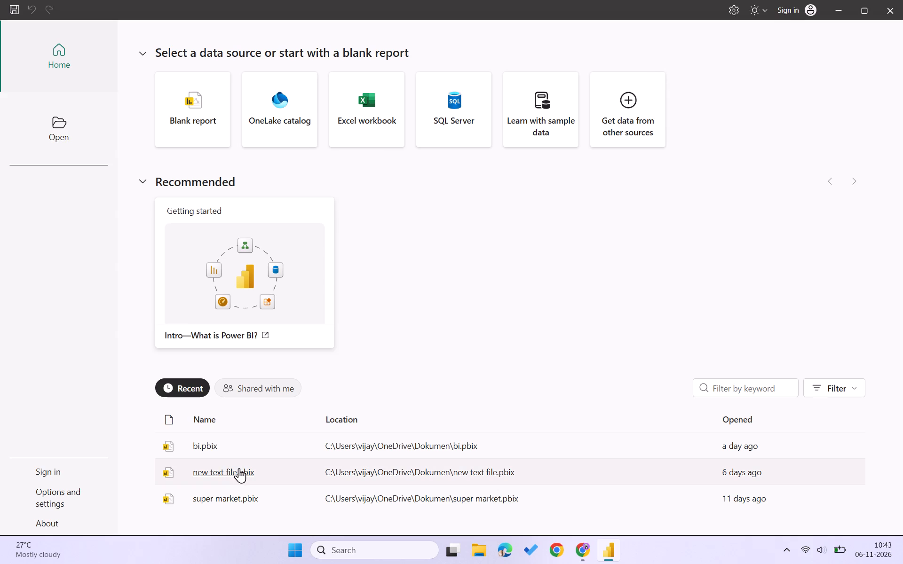
left_click(239, 468)
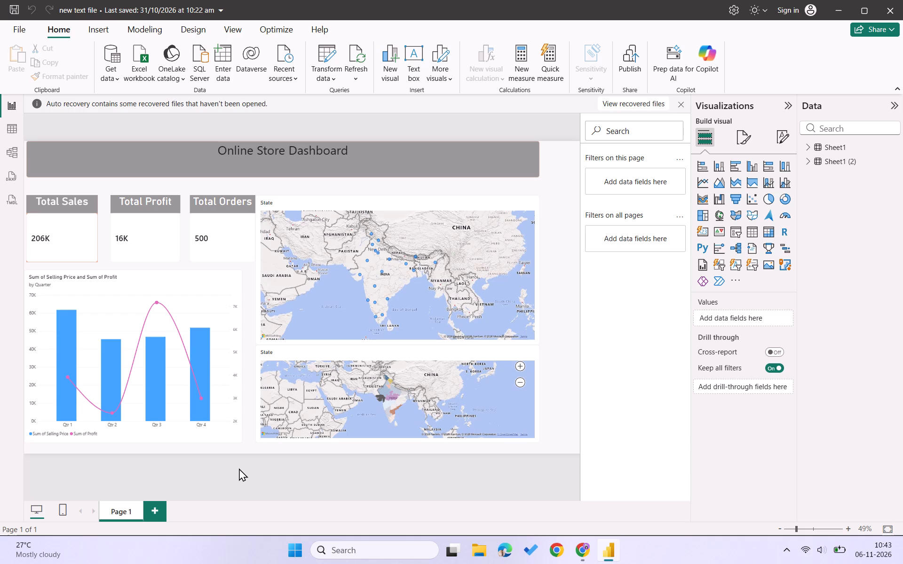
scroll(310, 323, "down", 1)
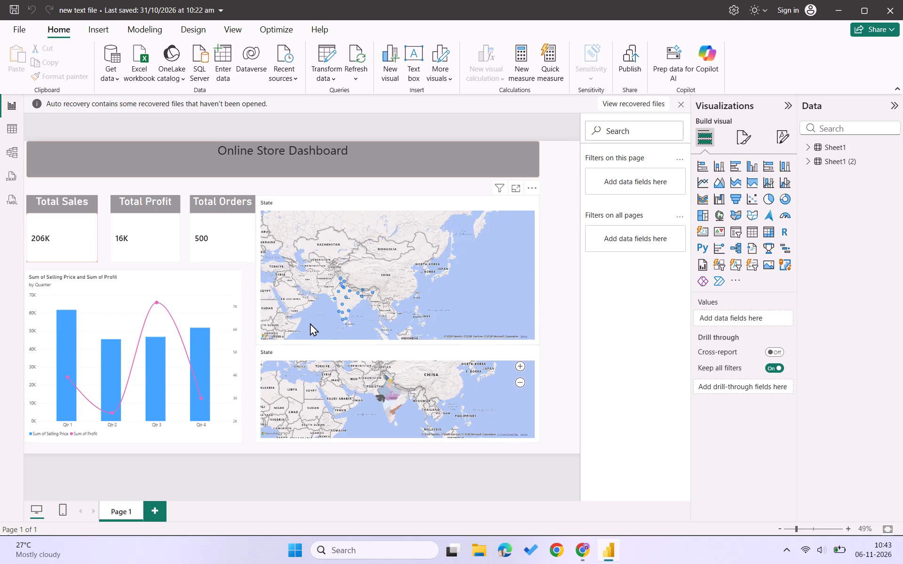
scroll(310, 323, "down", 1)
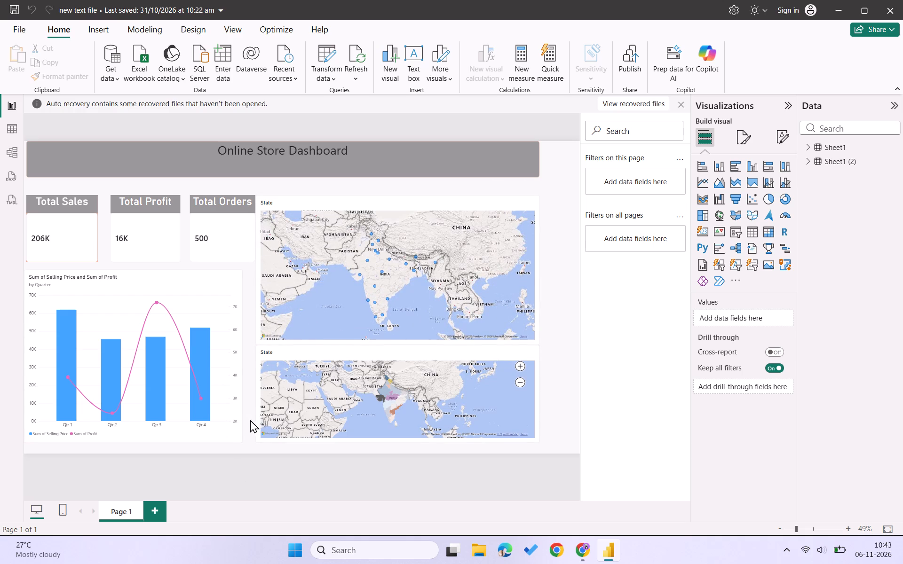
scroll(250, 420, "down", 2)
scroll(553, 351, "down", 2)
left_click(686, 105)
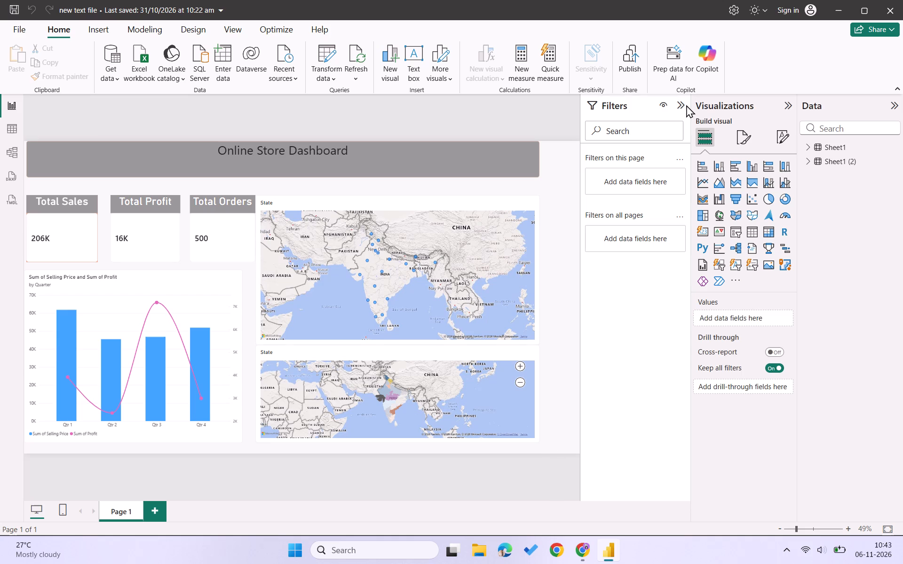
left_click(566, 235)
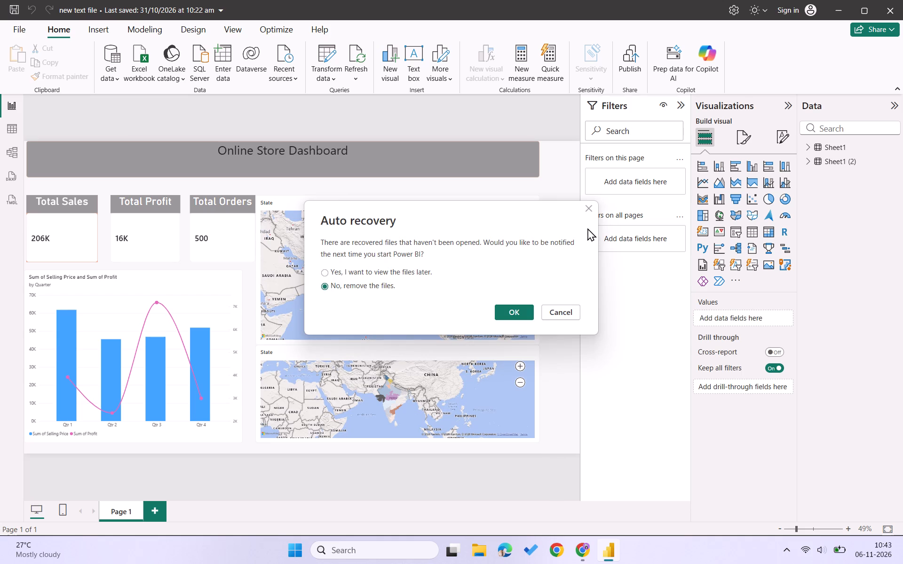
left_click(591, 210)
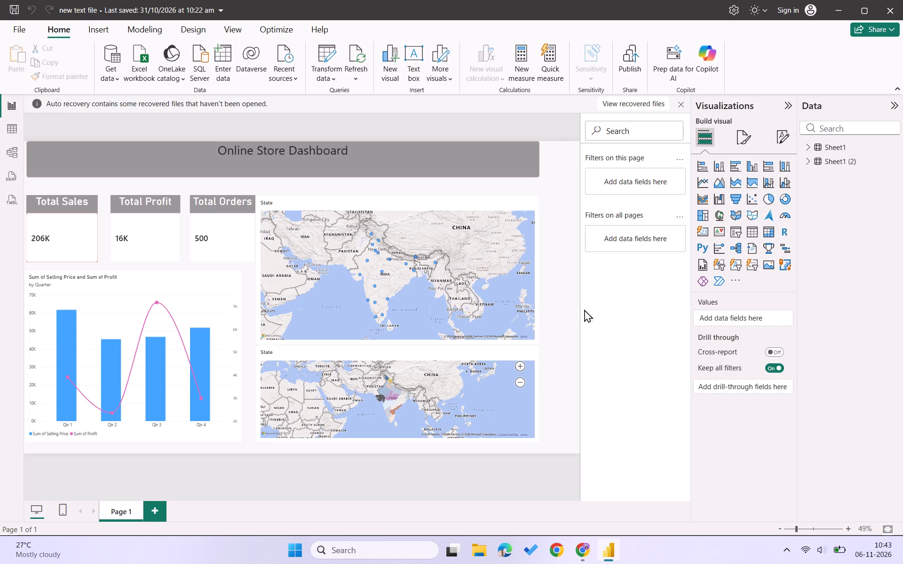
View the list of auto-recovered files, leave it without opening any, and choose to stay notified about them.
left_click(644, 107)
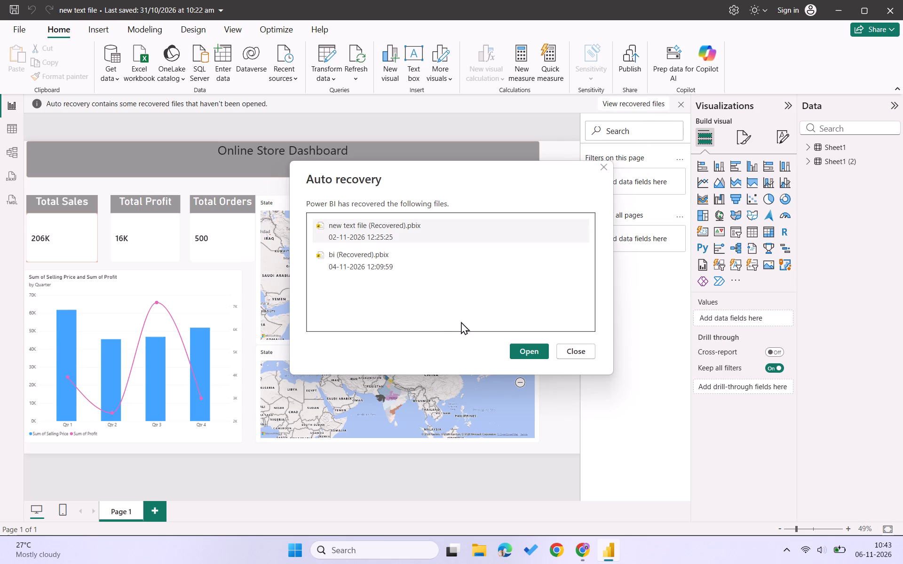
left_click(609, 166)
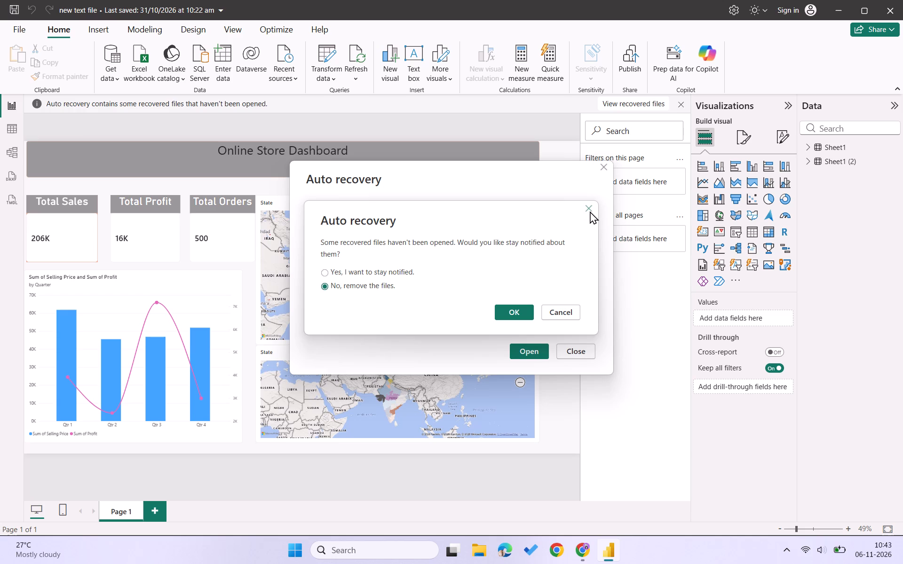
left_click(590, 211)
left_click(605, 169)
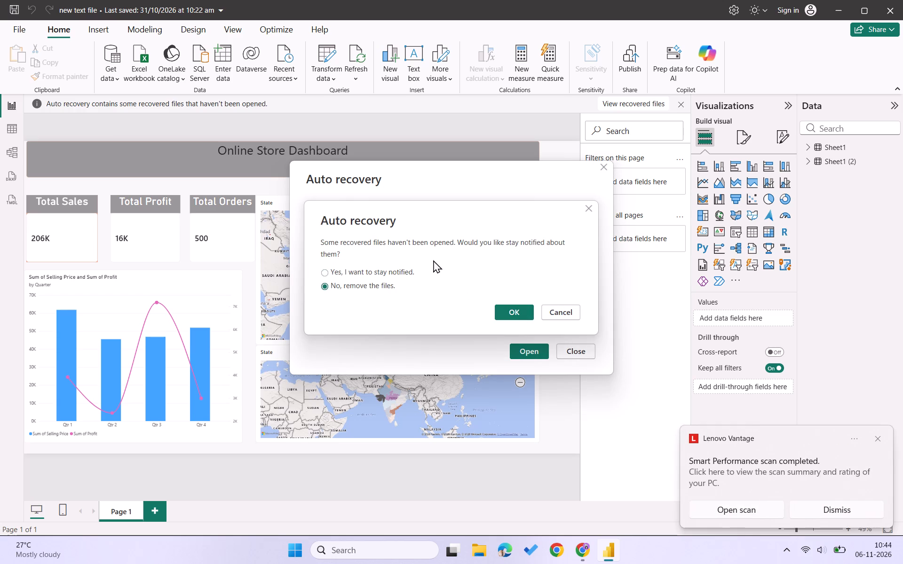
left_click(370, 272)
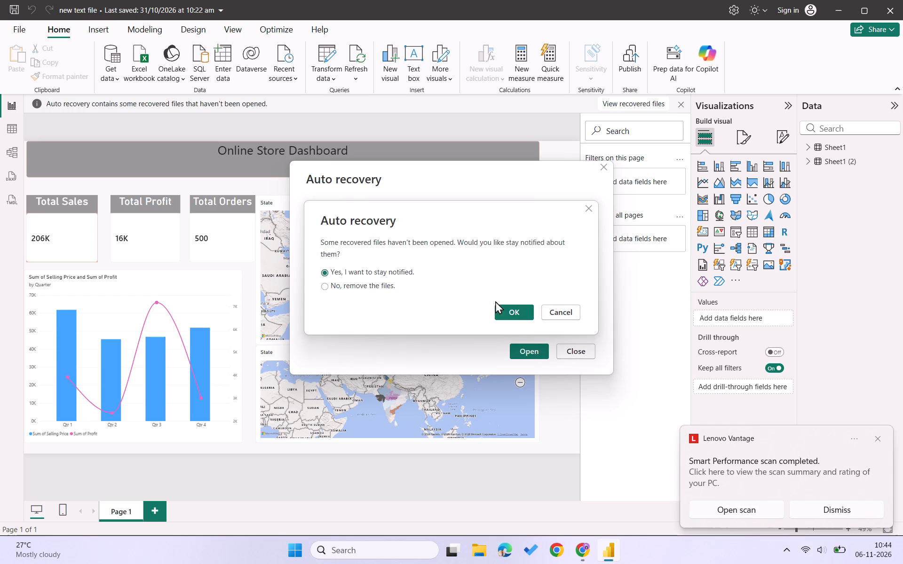
left_click(504, 306)
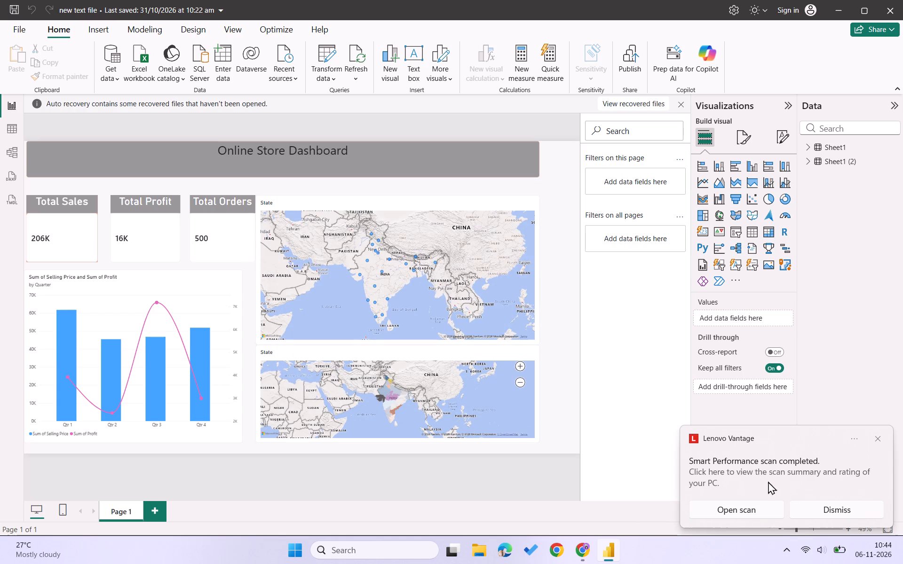
Dismiss the Lenovo Vantage scan notification.
left_click(828, 505)
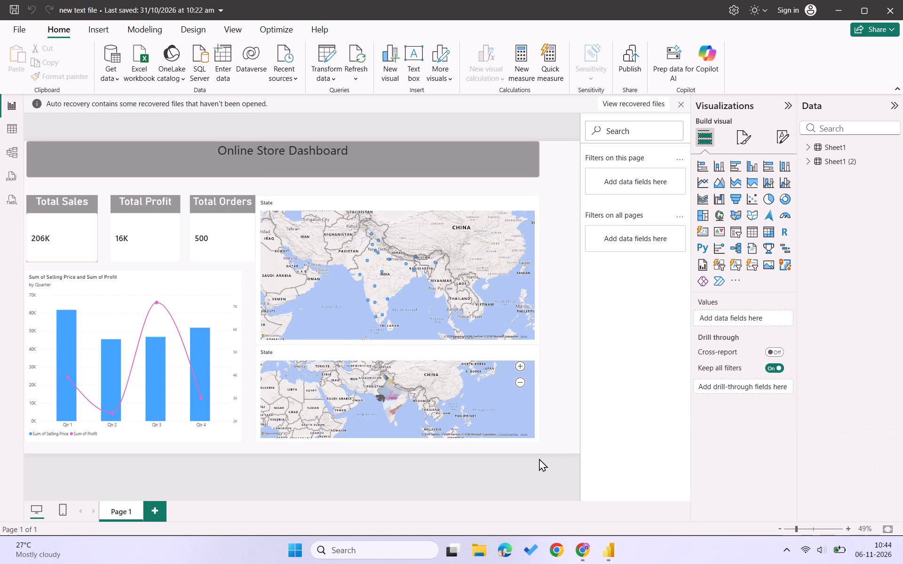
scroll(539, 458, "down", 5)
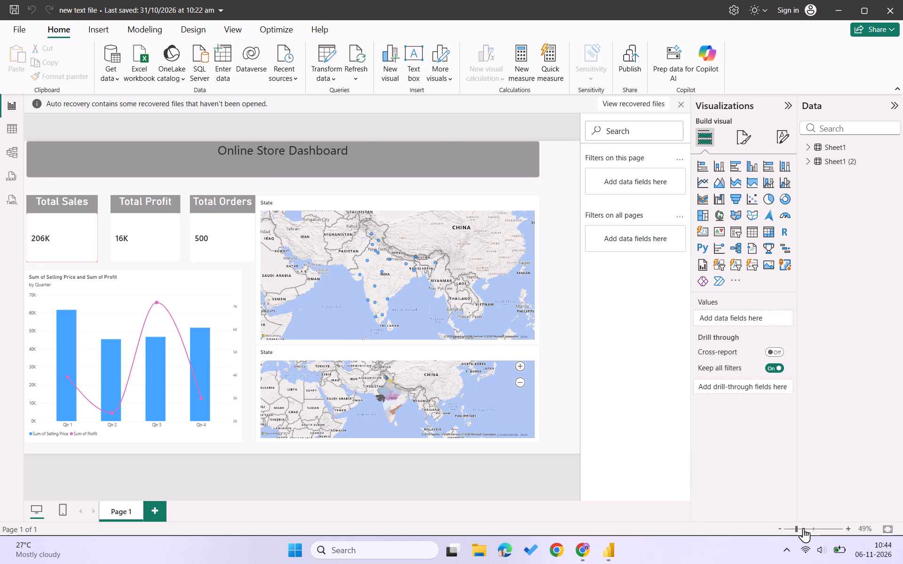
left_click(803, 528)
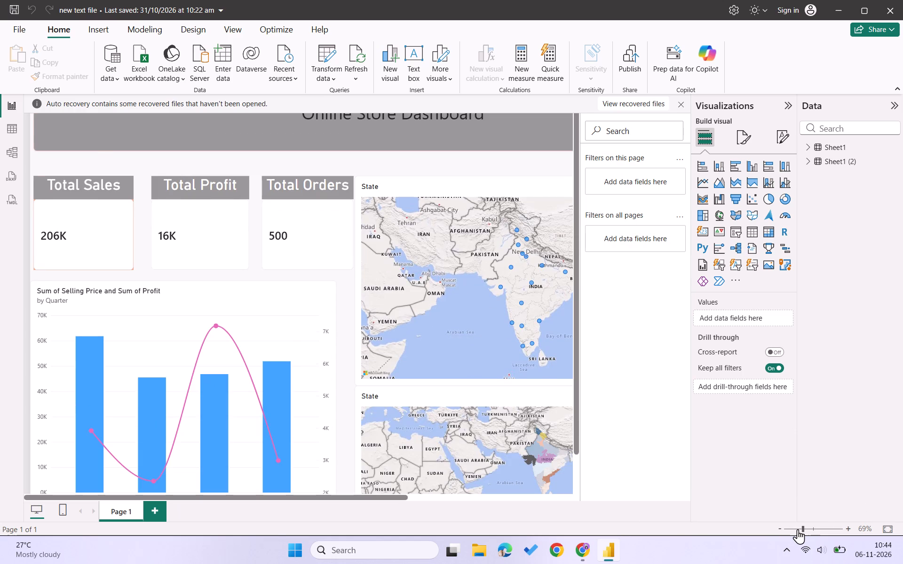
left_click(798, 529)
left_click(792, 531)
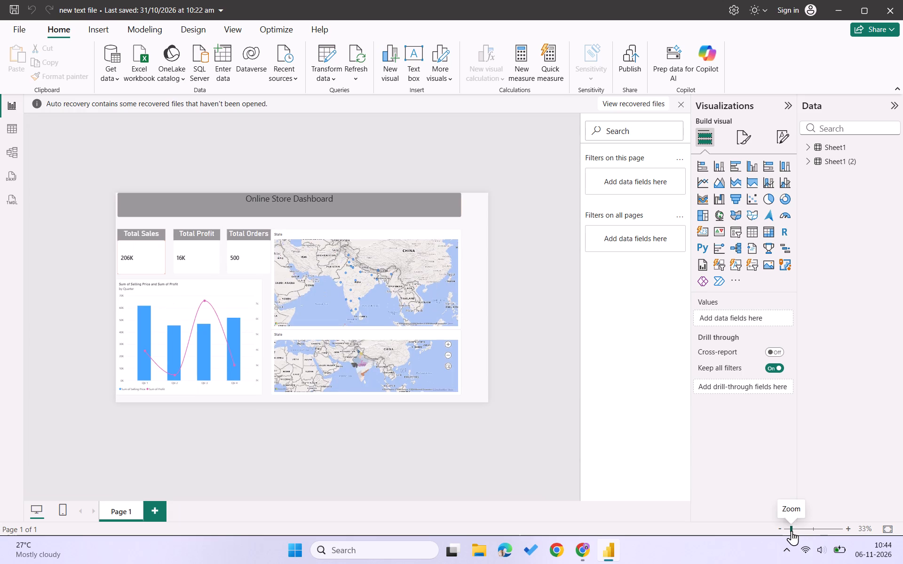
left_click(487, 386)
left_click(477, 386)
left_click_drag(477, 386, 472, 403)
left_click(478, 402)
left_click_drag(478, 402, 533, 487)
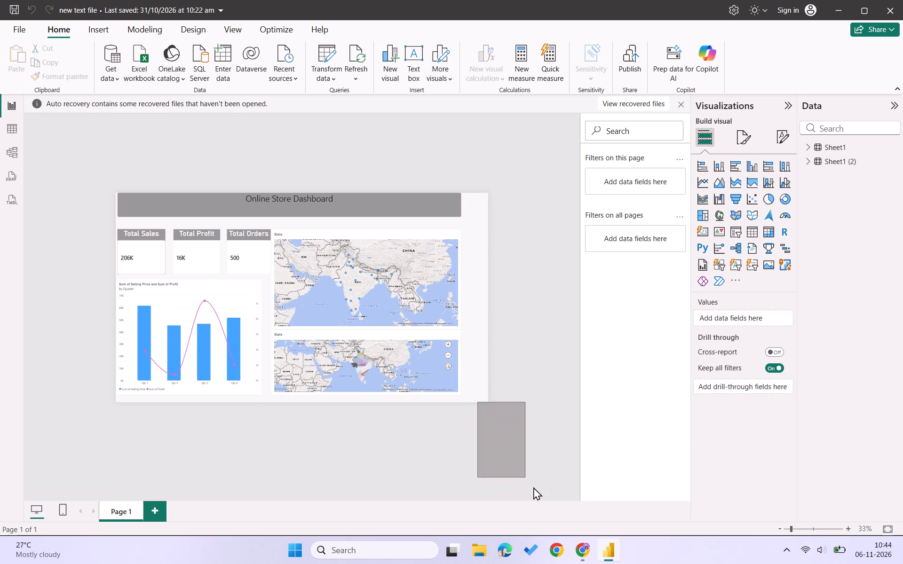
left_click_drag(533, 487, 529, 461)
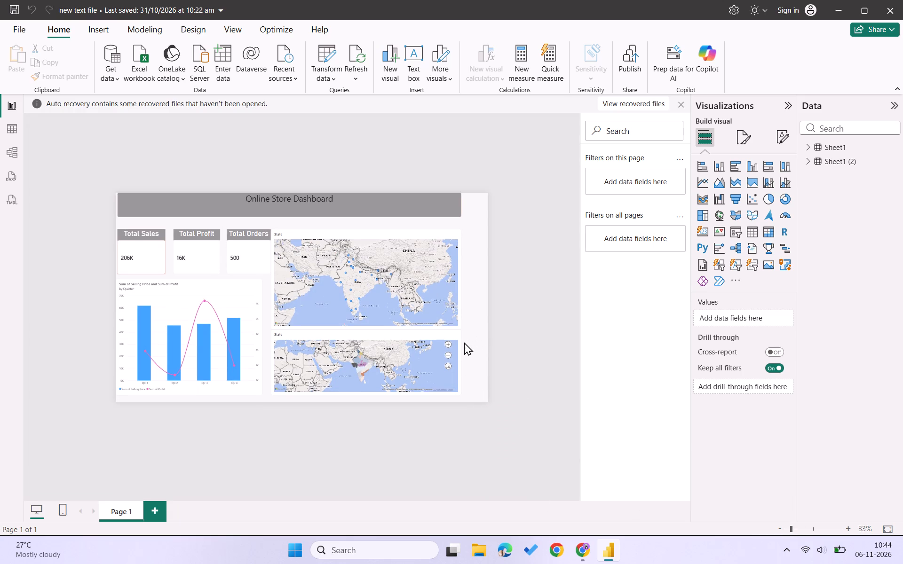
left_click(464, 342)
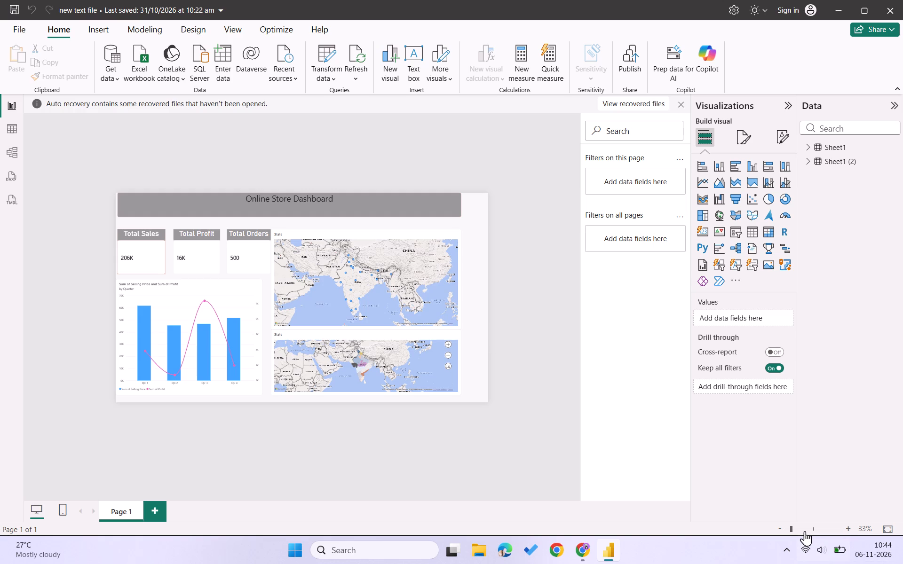
Shift the upper State bubble map slightly up, extend its left edge over the Total Orders card, and shorten it to about two-thirds height.
left_click(800, 529)
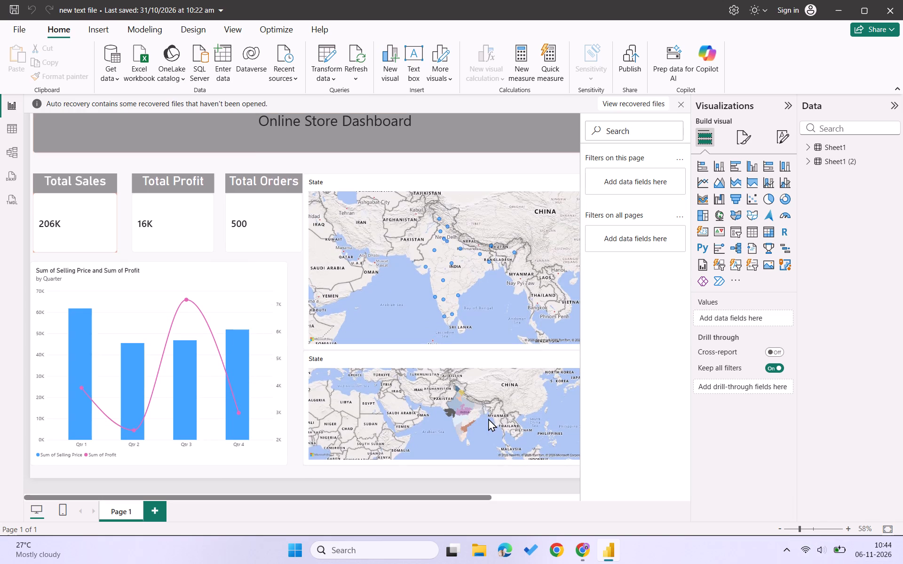
scroll(281, 331, "down", 3)
left_click_drag(428, 347, 411, 263)
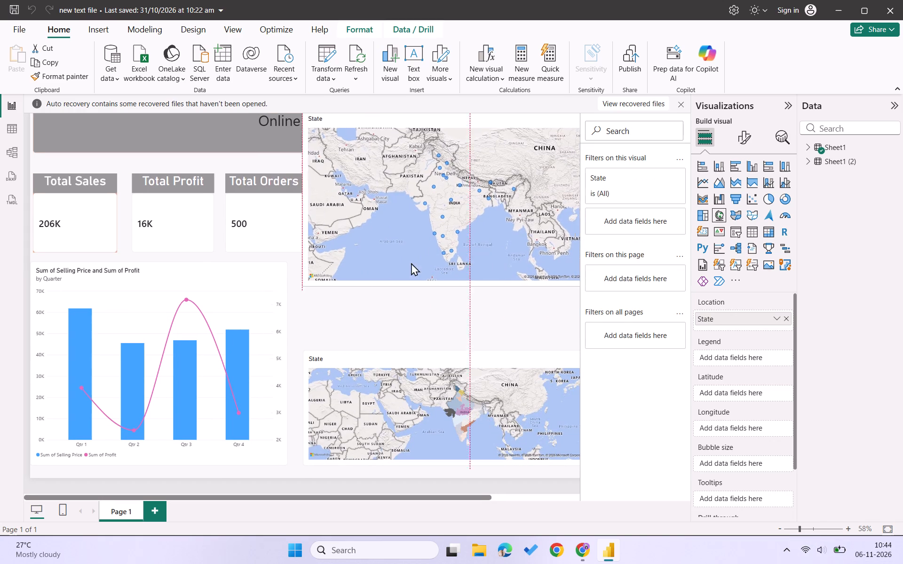
left_click_drag(411, 263, 431, 334)
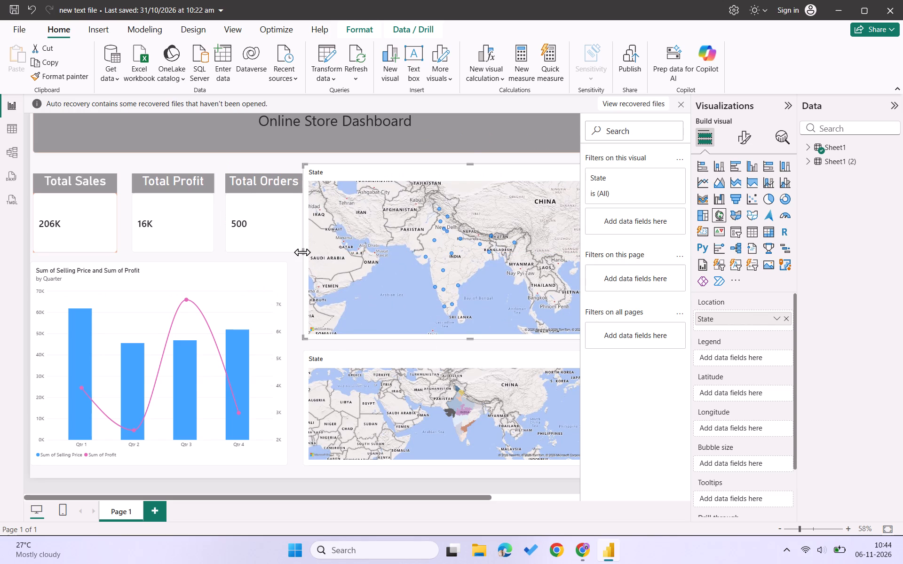
left_click_drag(302, 252, 309, 255)
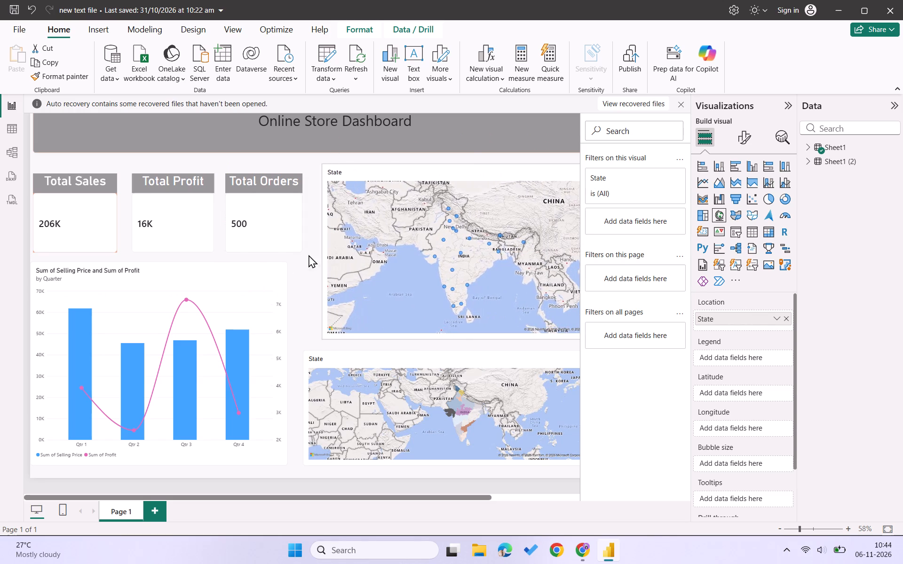
left_click_drag(309, 255, 284, 262)
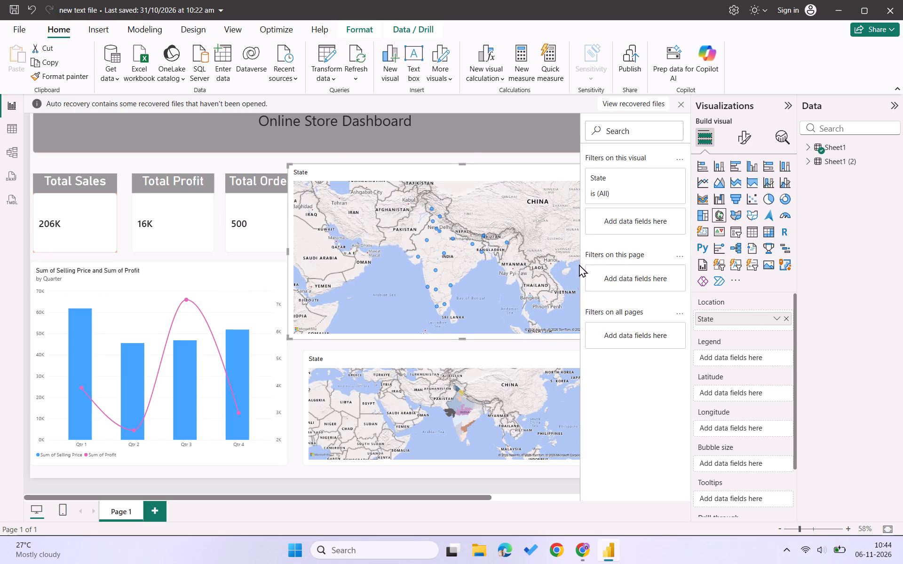
left_click(460, 338)
left_click_drag(463, 337, 451, 288)
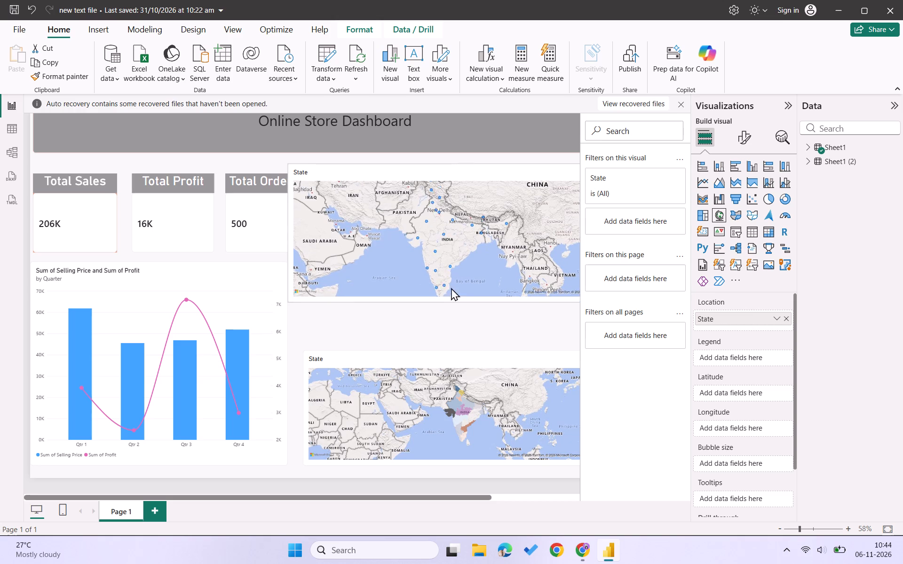
left_click_drag(451, 288, 409, 281)
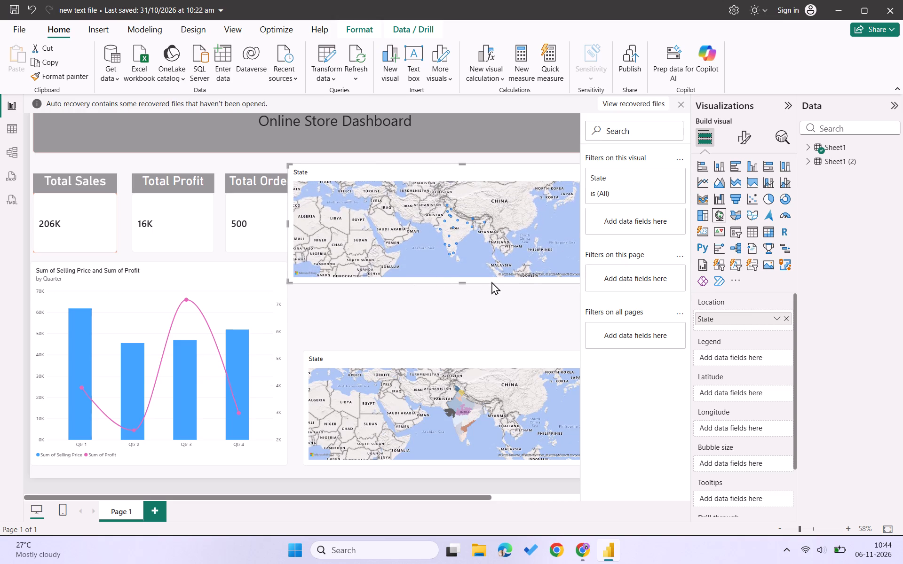
Dismiss the auto-recovery notice with the option "No, remove the files.".
left_click(685, 105)
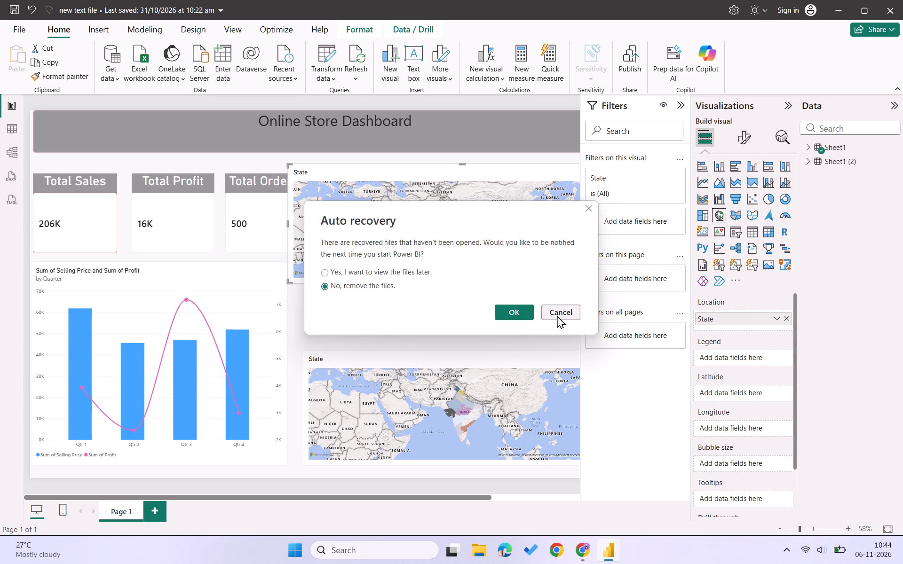
left_click(516, 314)
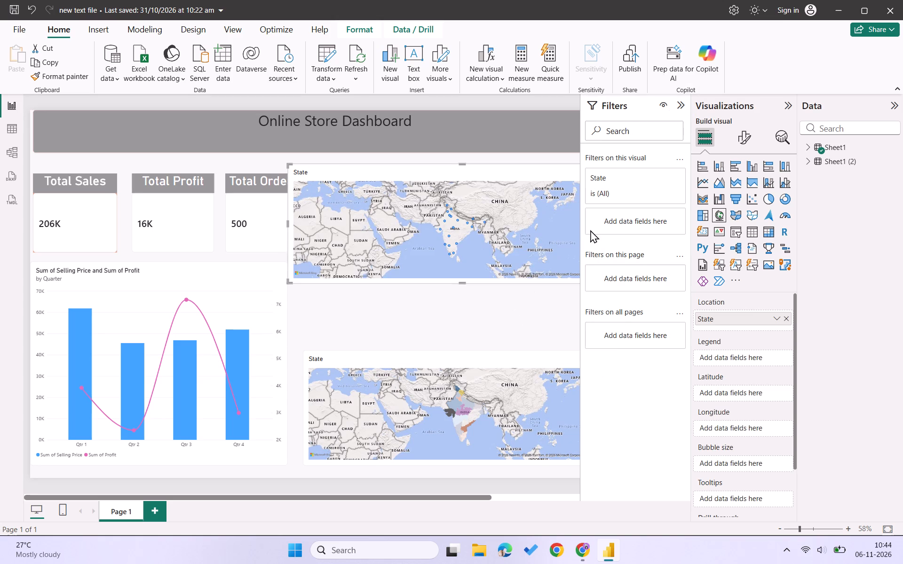
Collapse the Filters pane and narrow the State bubble map from its right edge to less than half its width.
left_click(682, 103)
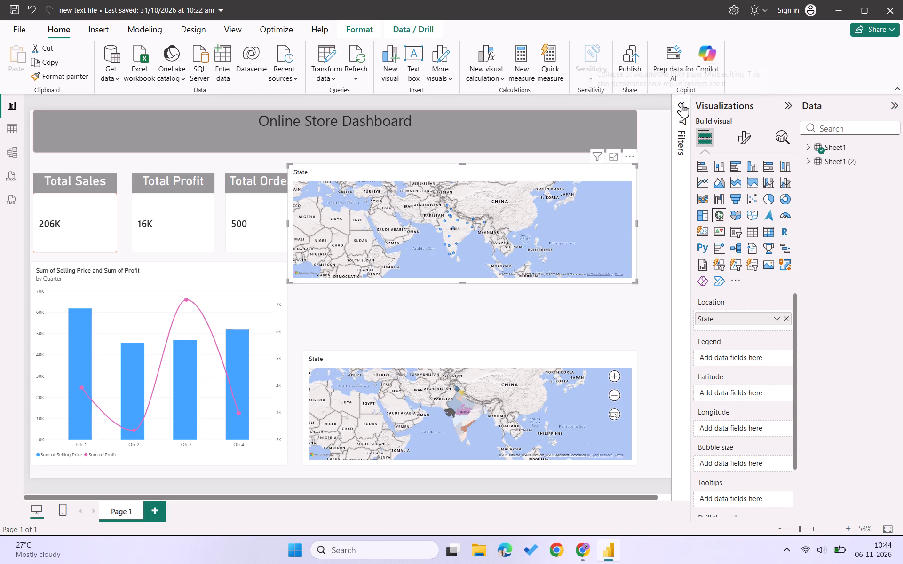
left_click(638, 223)
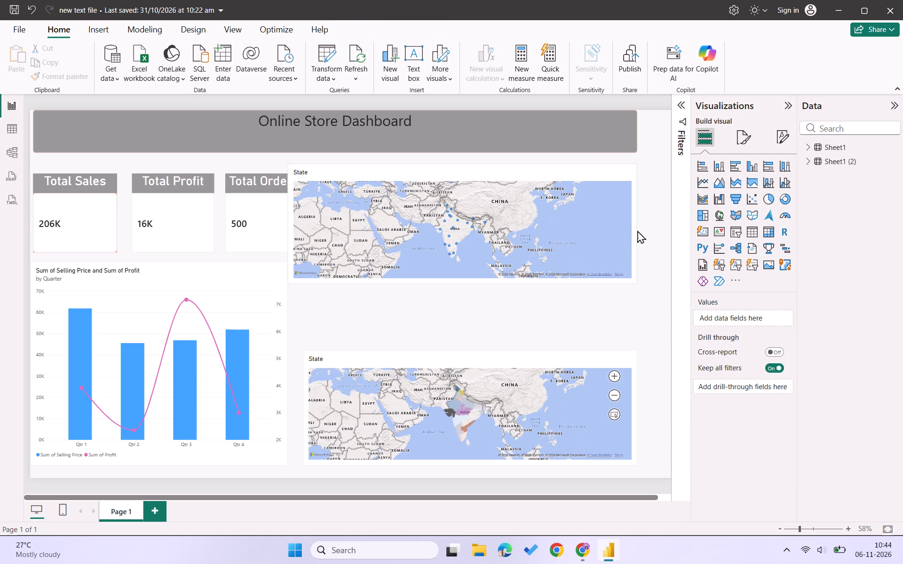
left_click(622, 231)
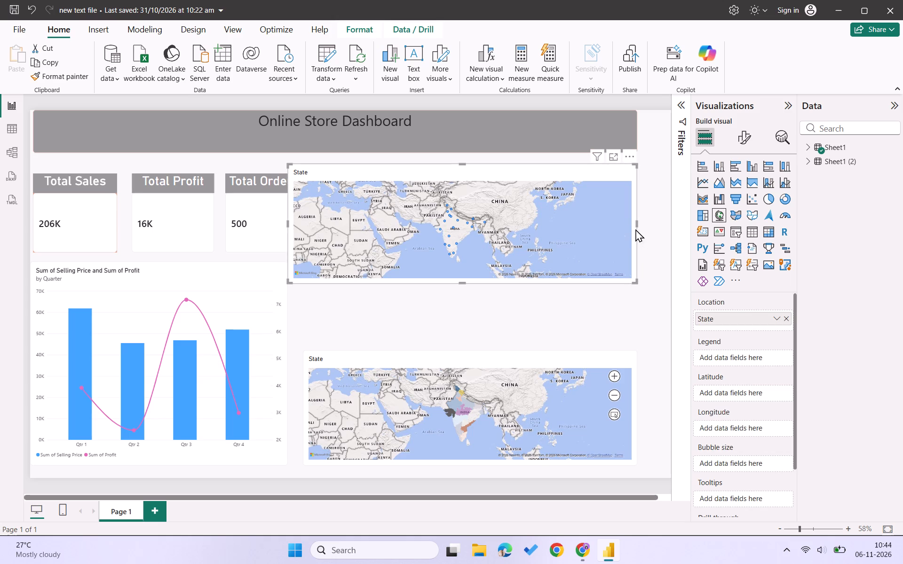
left_click_drag(636, 226, 437, 227)
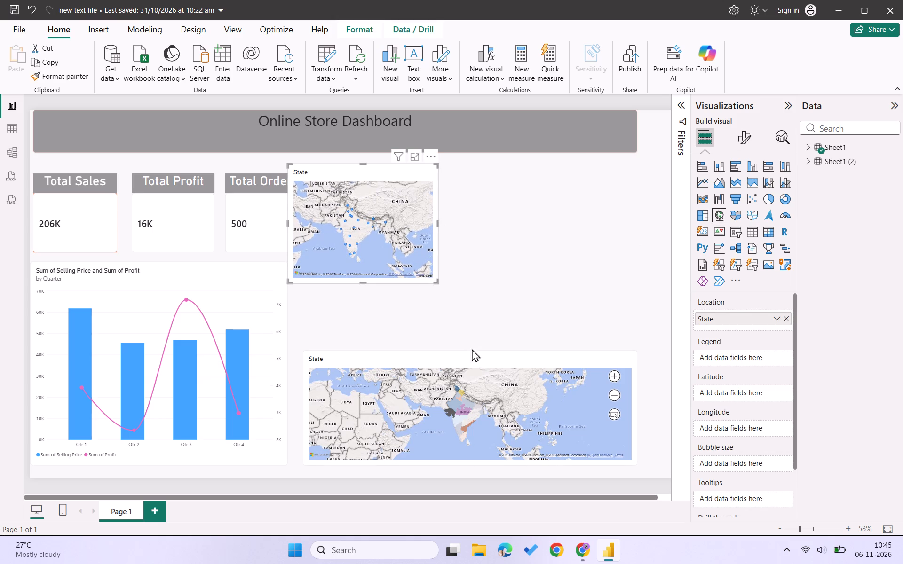
Shrink the lower filled State map to a shallow strip less than half its width.
left_click(472, 386)
left_click_drag(469, 349, 493, 200)
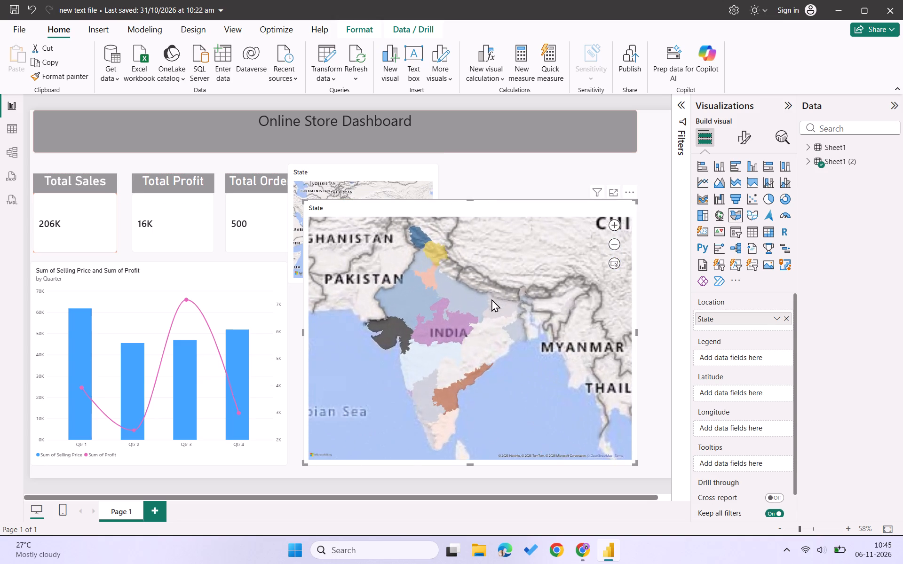
left_click_drag(468, 199, 515, 399)
scroll(526, 321, "down", 1)
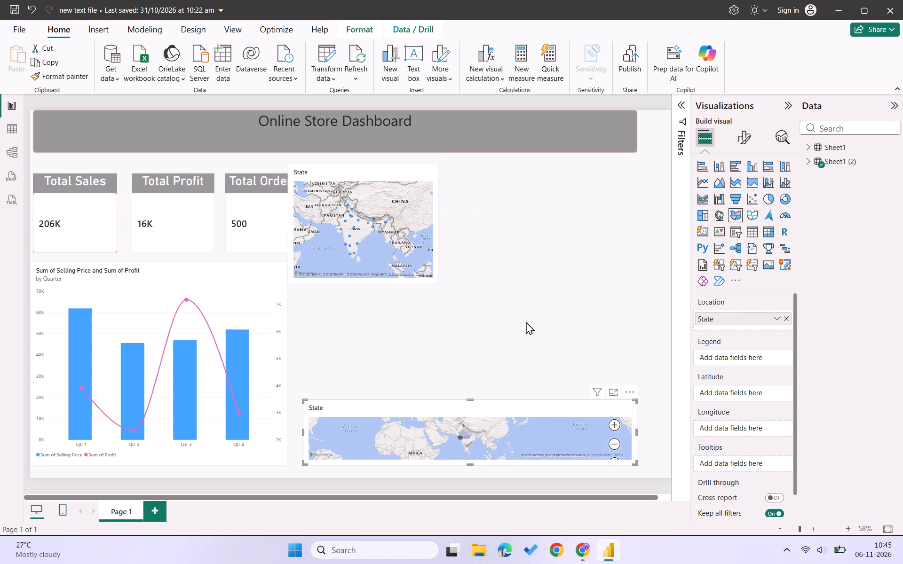
left_click_drag(470, 462, 468, 439)
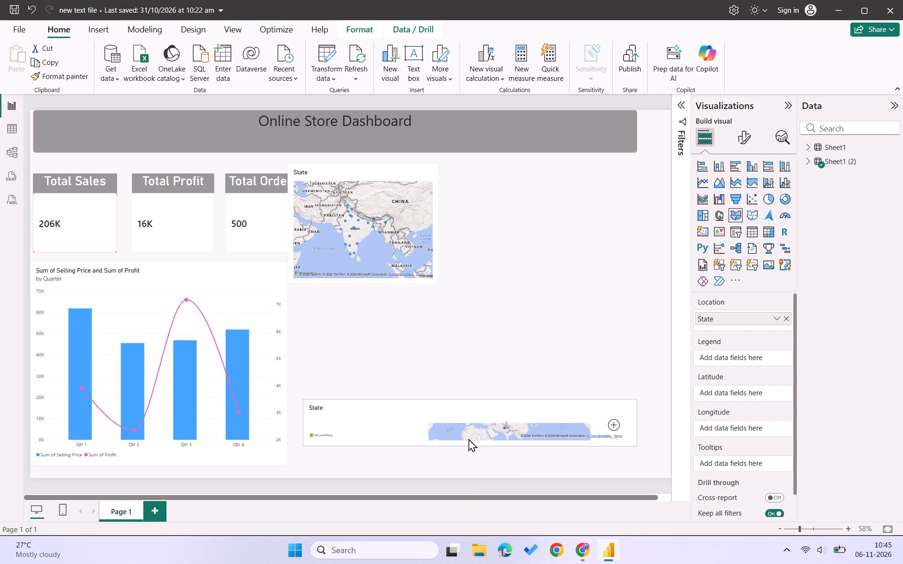
left_click_drag(468, 439, 468, 434)
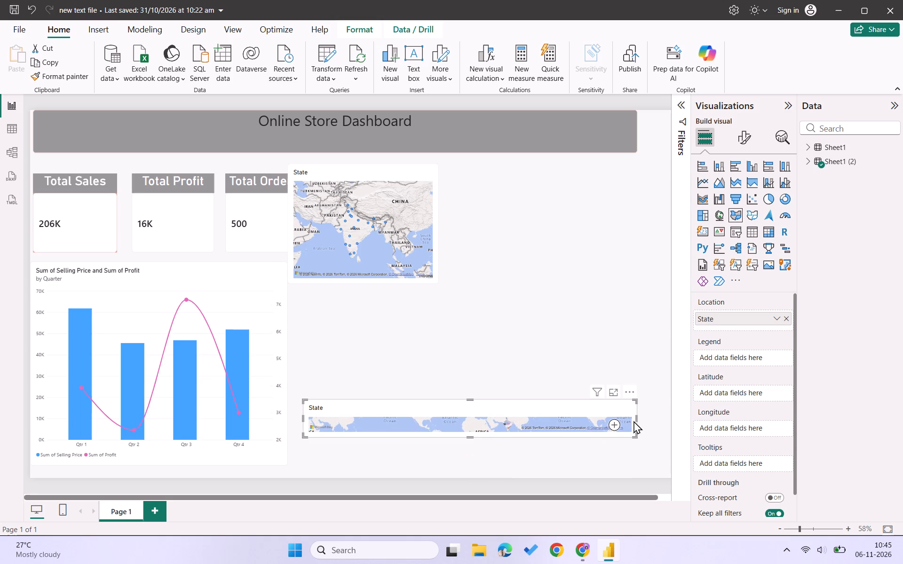
left_click_drag(636, 420, 441, 433)
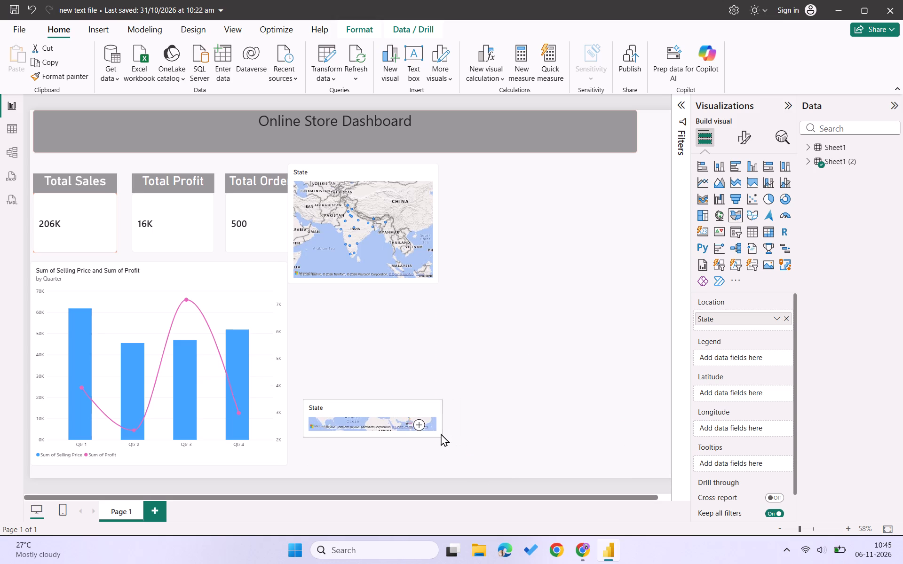
left_click_drag(441, 433, 440, 433)
Place the filled State map directly right of the bubble map, aligned at the top, and stretch it down to the same height.
left_click_drag(348, 413, 487, 191)
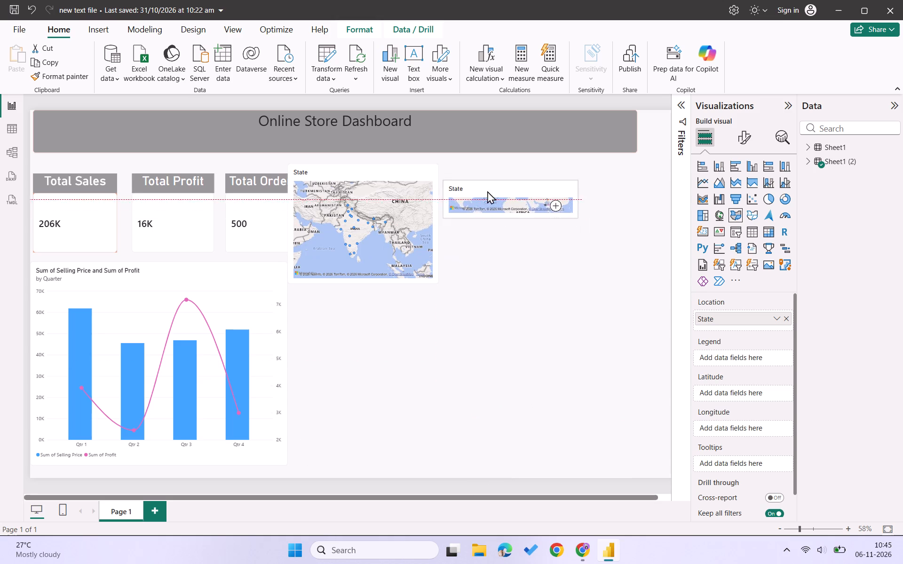
left_click_drag(487, 191, 486, 180)
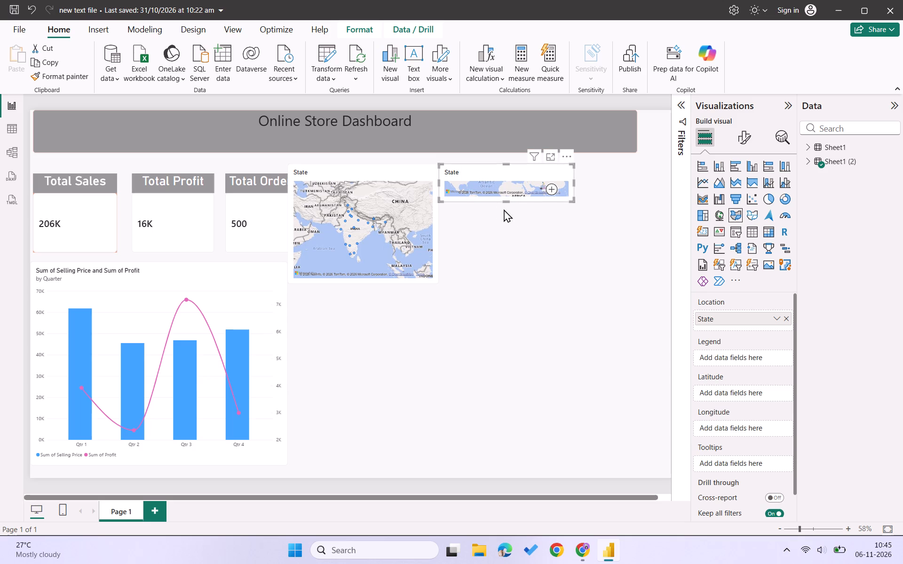
left_click_drag(507, 199, 515, 271)
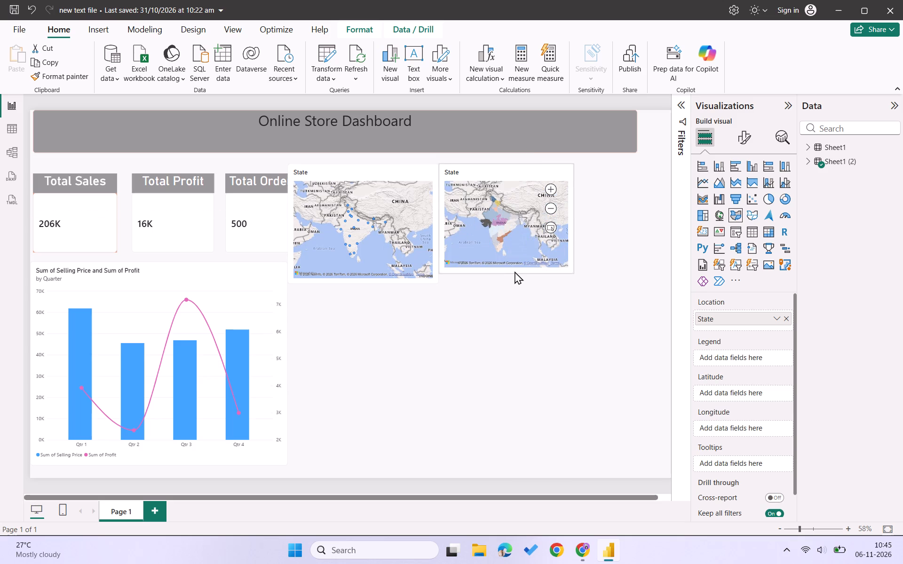
left_click_drag(515, 271, 515, 279)
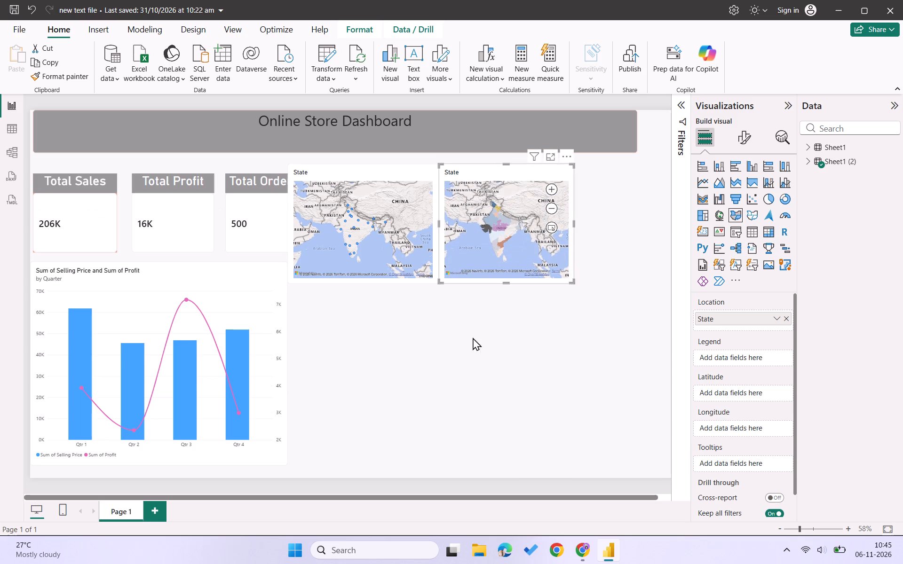
left_click(462, 348)
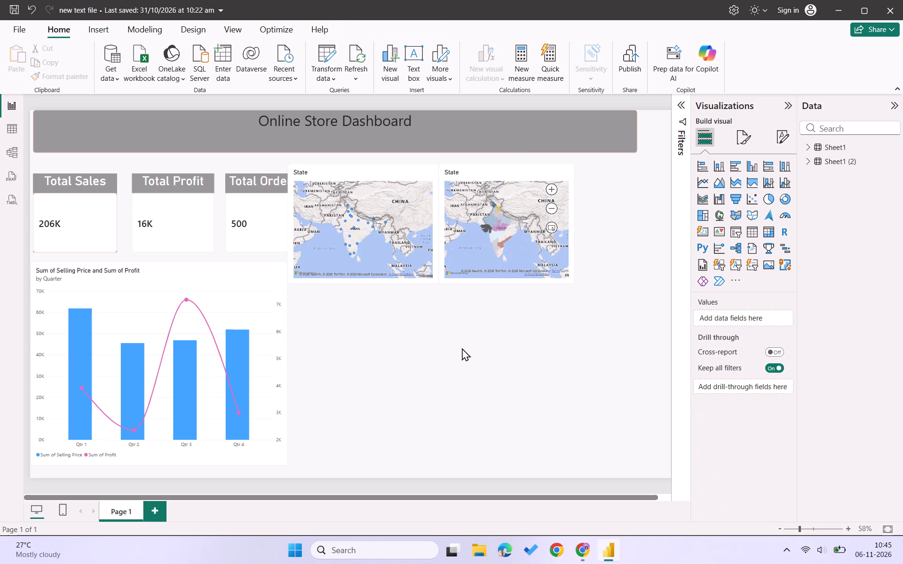
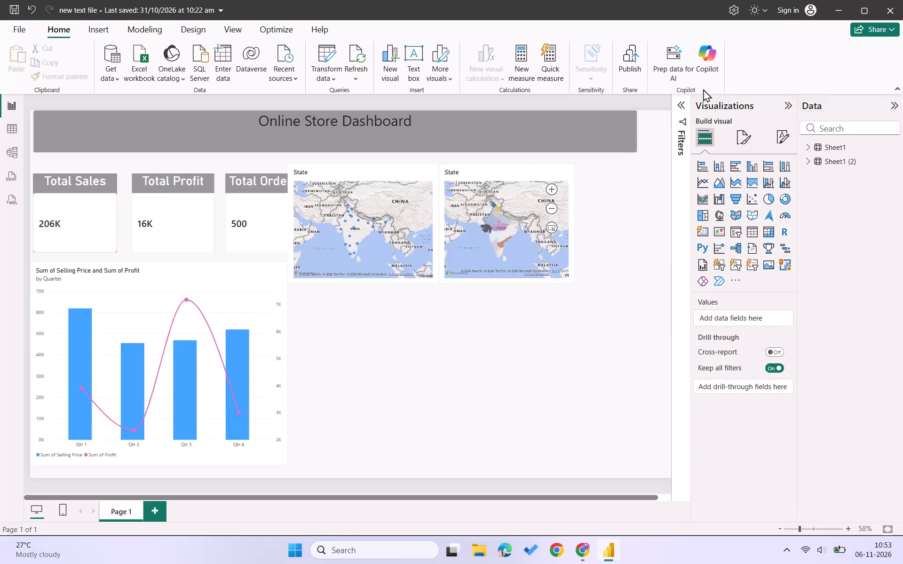
Expand the collapsed Filters pane beside the report canvas.
left_click(680, 109)
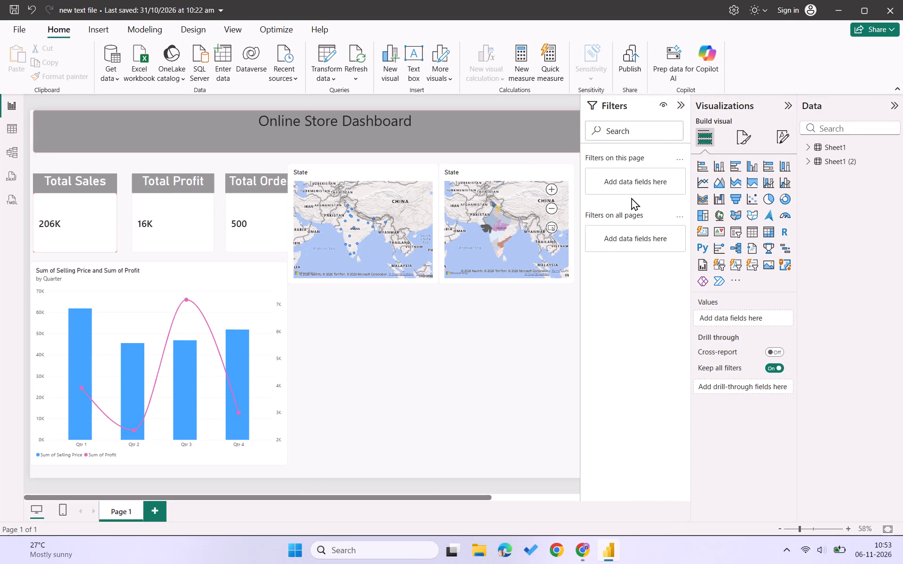
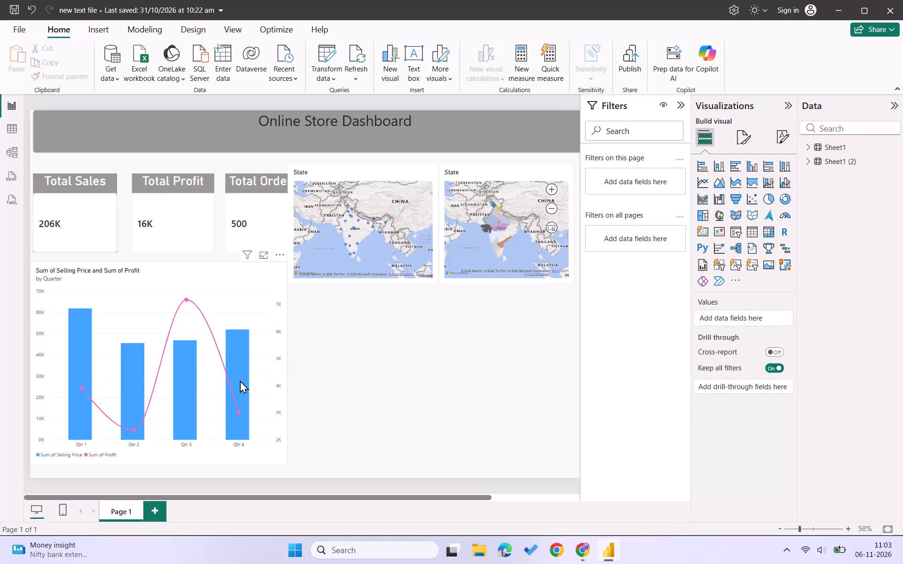
In the selling price and profit chart's Sum of Profit filter, add an Or condition of less than or equal to 5.
left_click(240, 380)
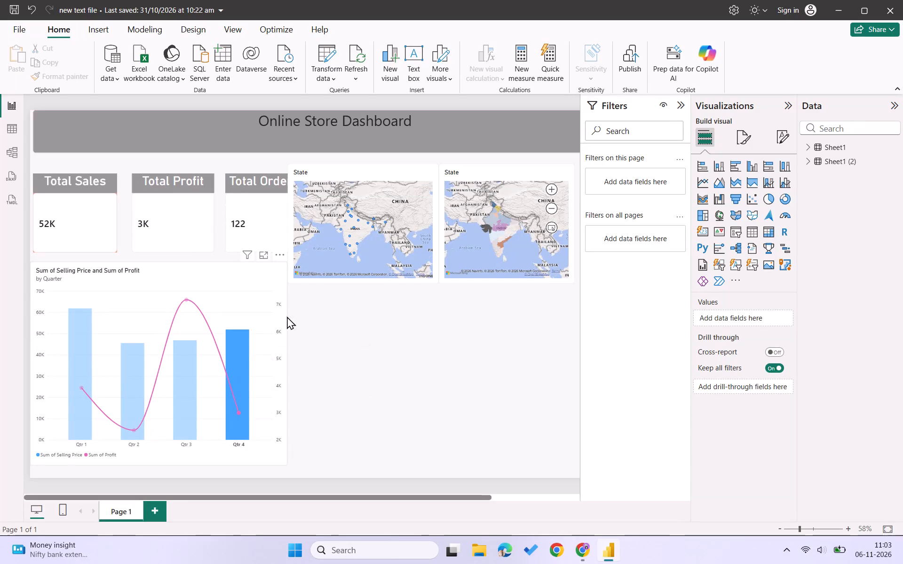
left_click(217, 365)
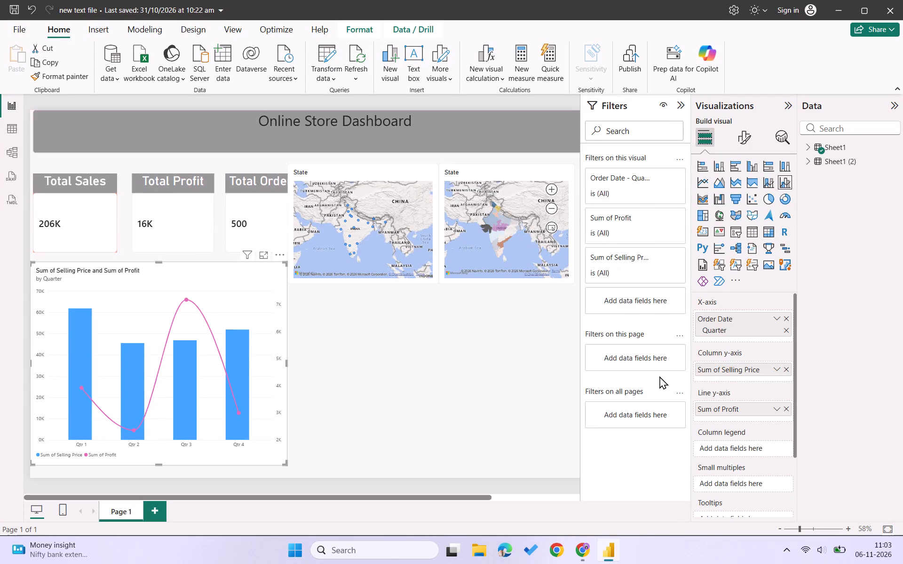
left_click(658, 219)
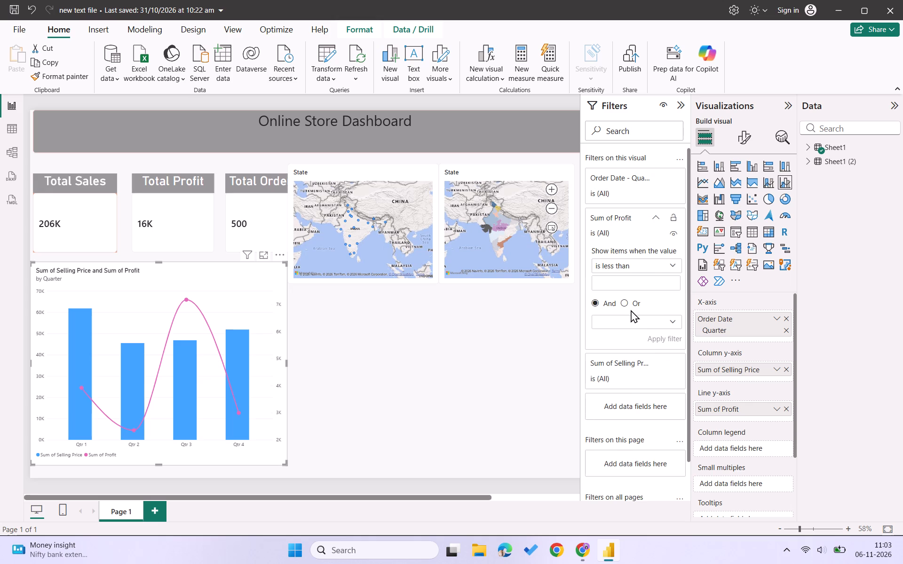
left_click(622, 304)
left_click(668, 337)
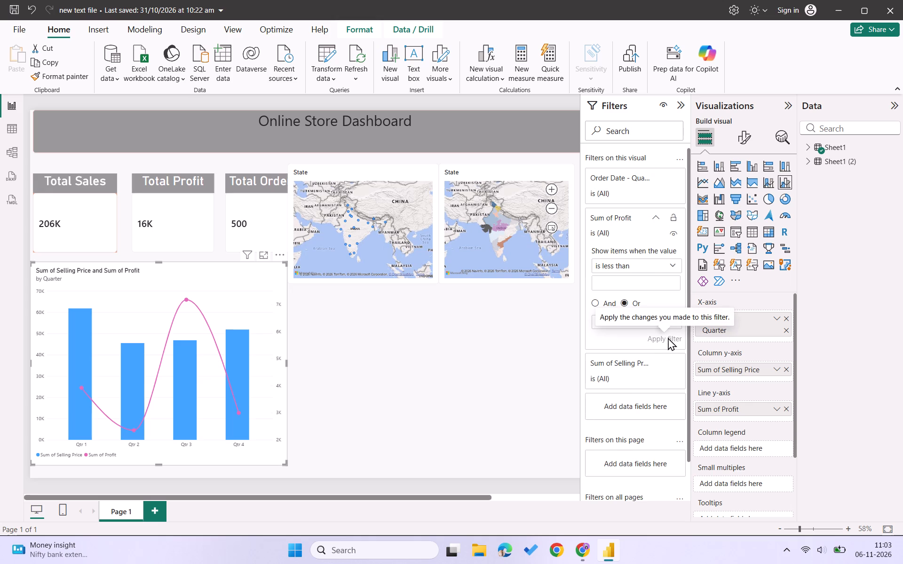
left_click(667, 321)
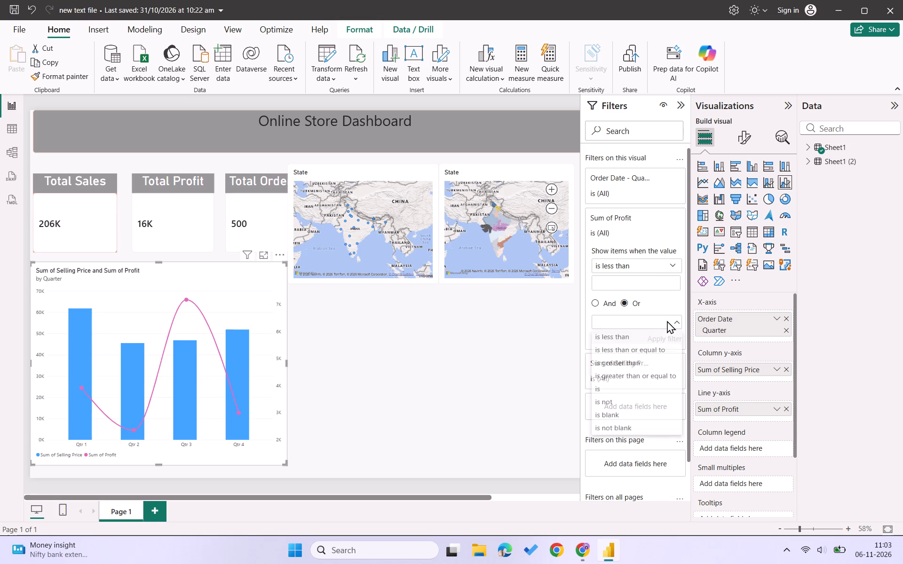
left_click(619, 352)
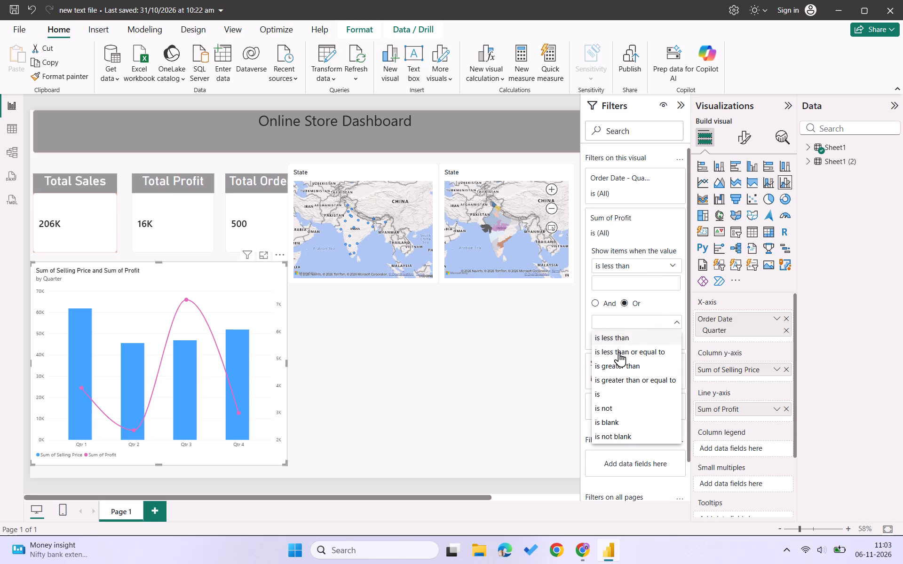
left_click(647, 341)
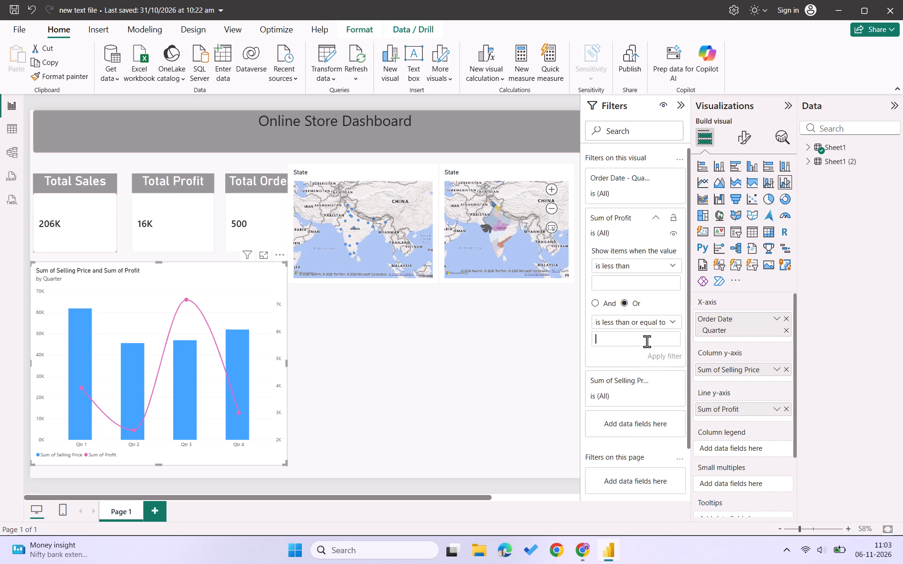
left_click(659, 353)
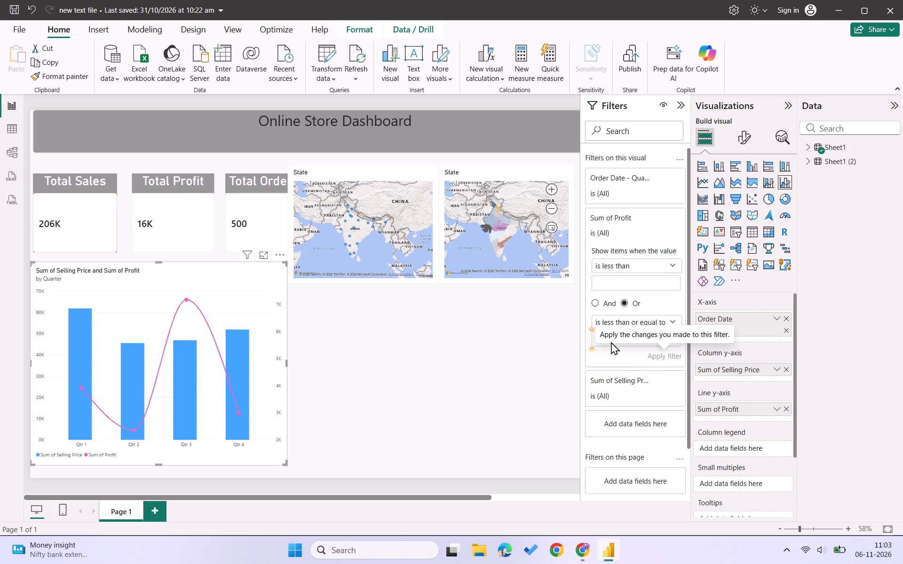
type("55")
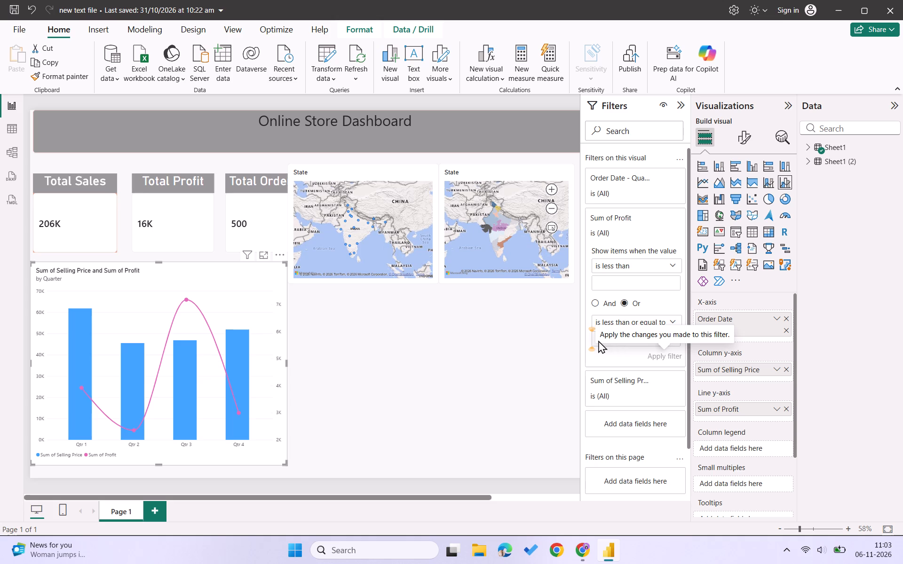
left_click(598, 340)
left_click(597, 335)
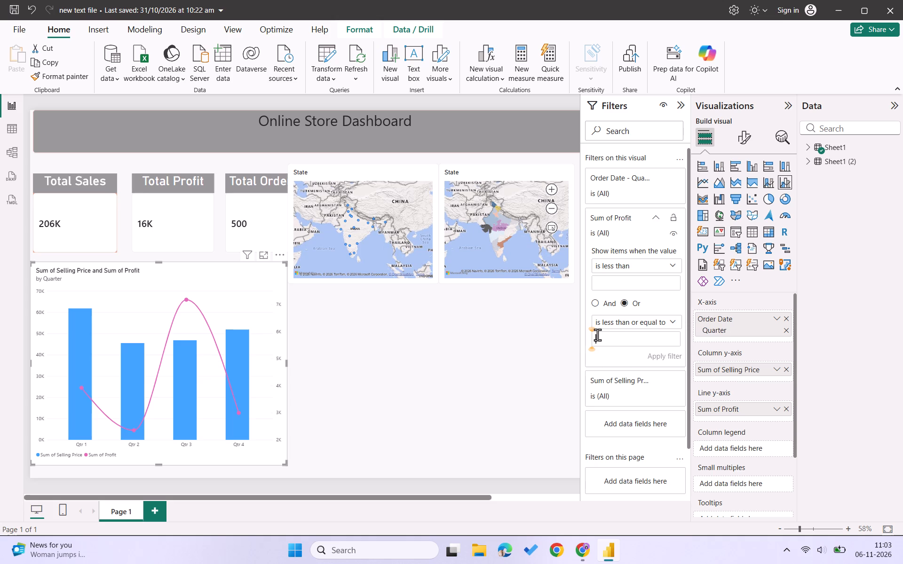
key("5")
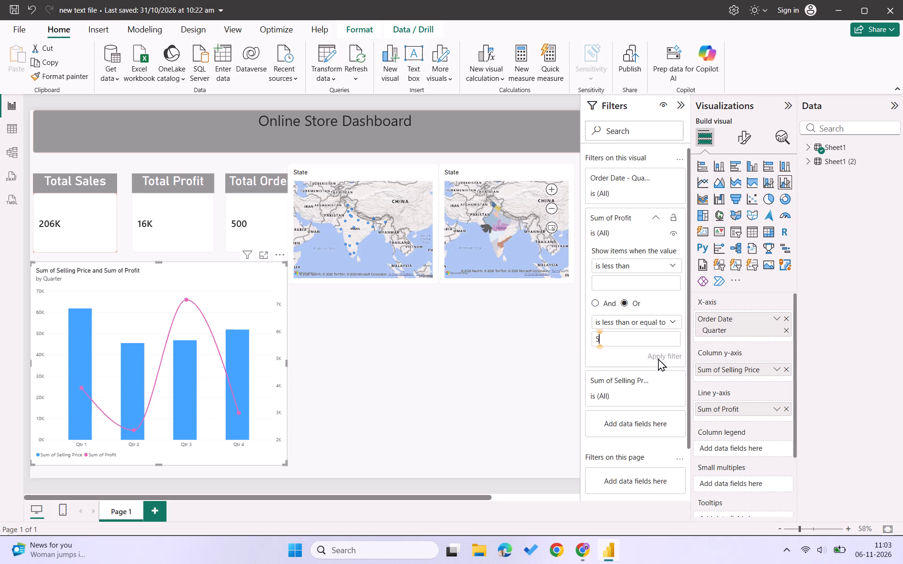
left_click(665, 357)
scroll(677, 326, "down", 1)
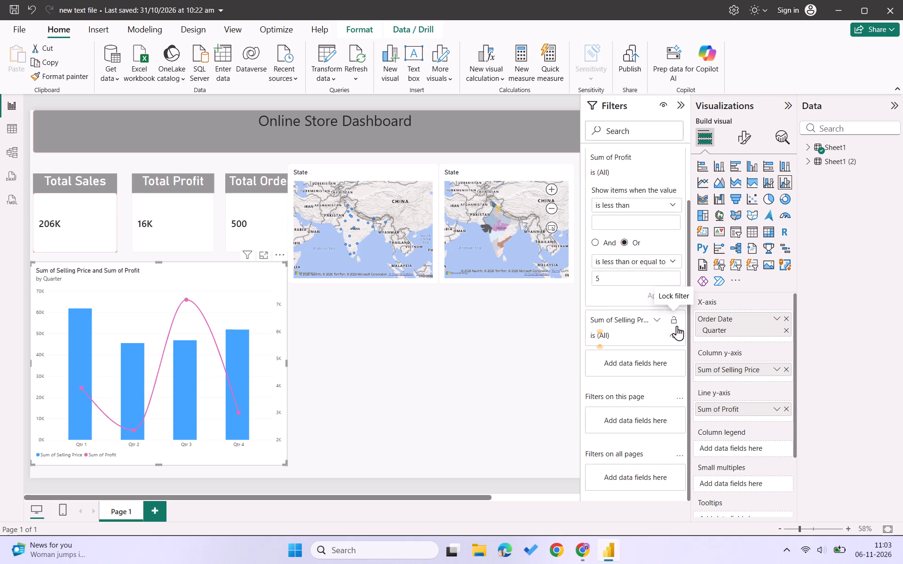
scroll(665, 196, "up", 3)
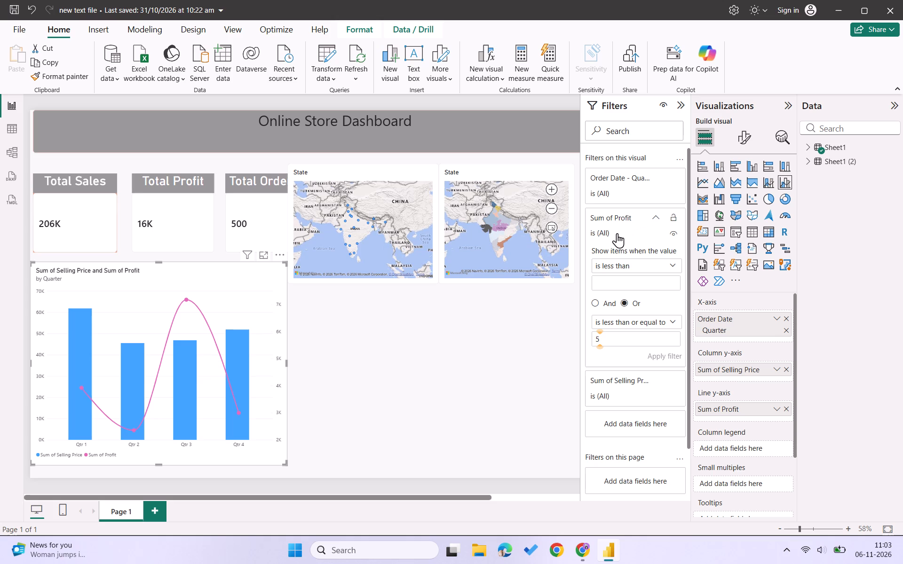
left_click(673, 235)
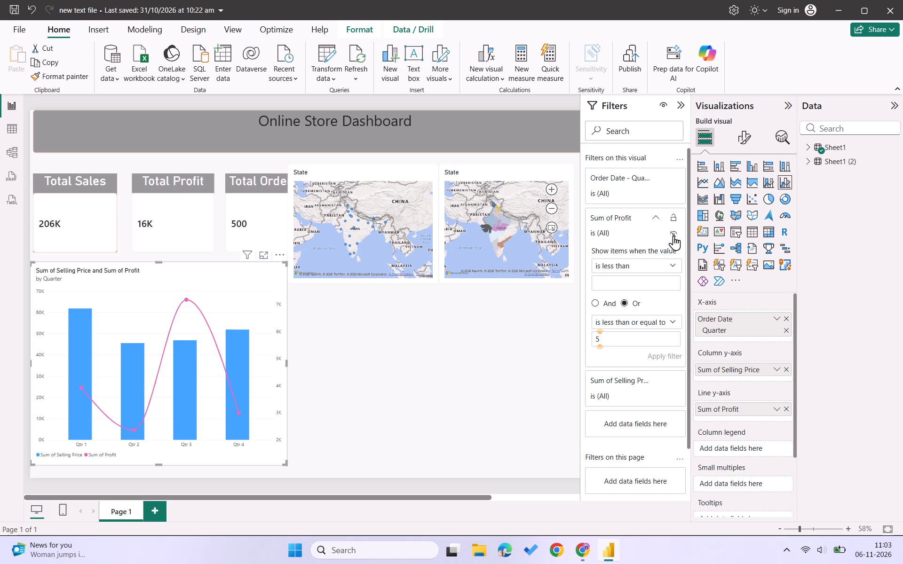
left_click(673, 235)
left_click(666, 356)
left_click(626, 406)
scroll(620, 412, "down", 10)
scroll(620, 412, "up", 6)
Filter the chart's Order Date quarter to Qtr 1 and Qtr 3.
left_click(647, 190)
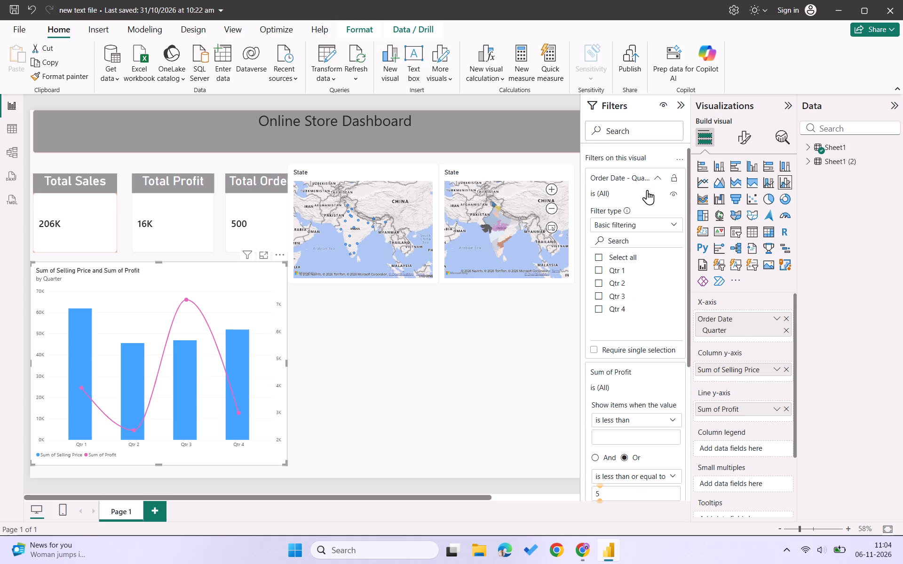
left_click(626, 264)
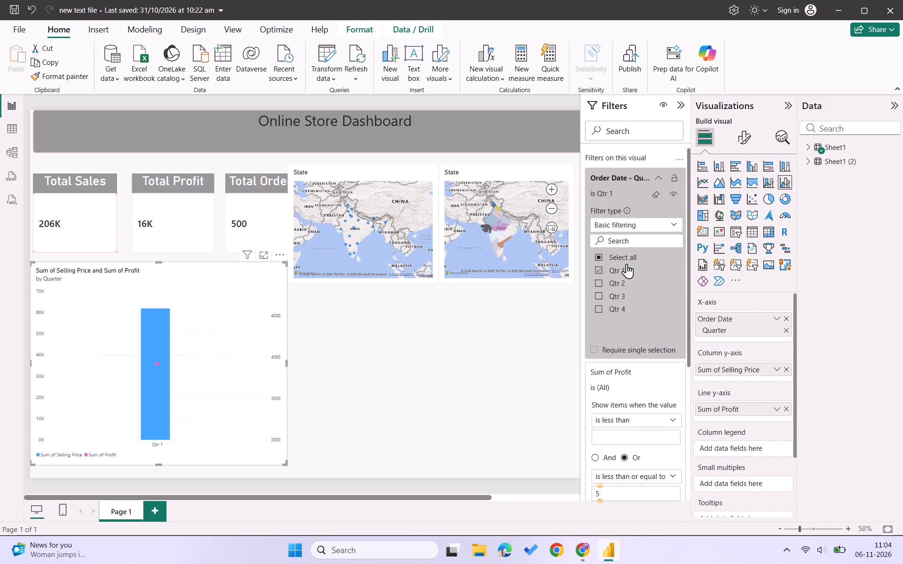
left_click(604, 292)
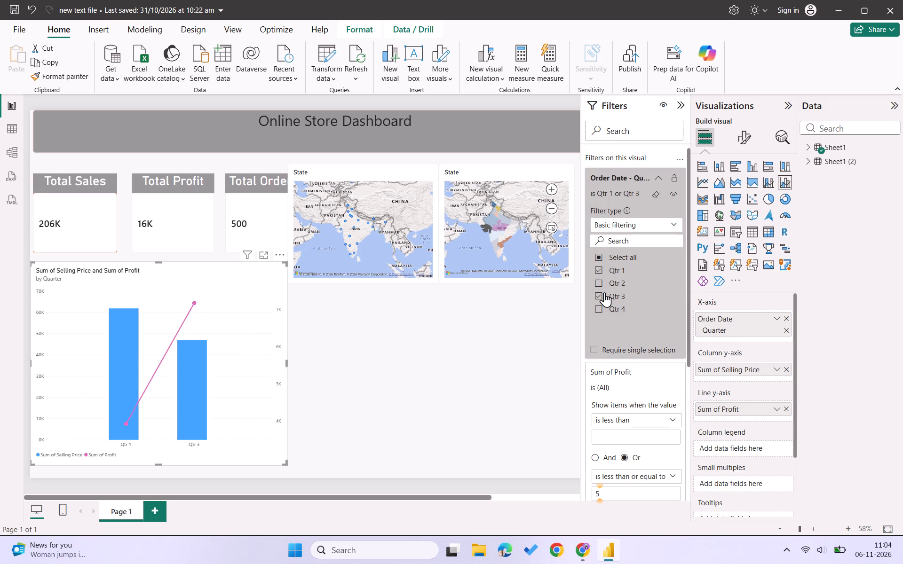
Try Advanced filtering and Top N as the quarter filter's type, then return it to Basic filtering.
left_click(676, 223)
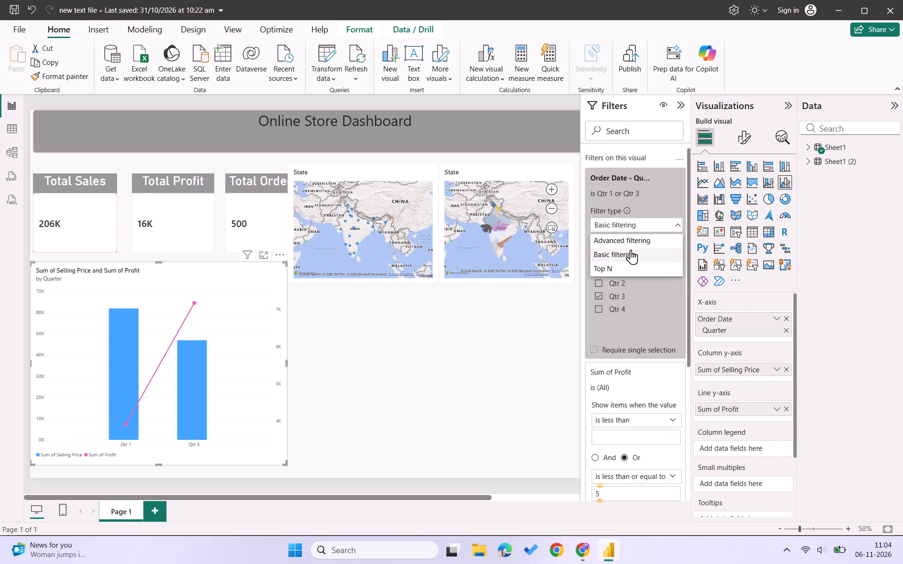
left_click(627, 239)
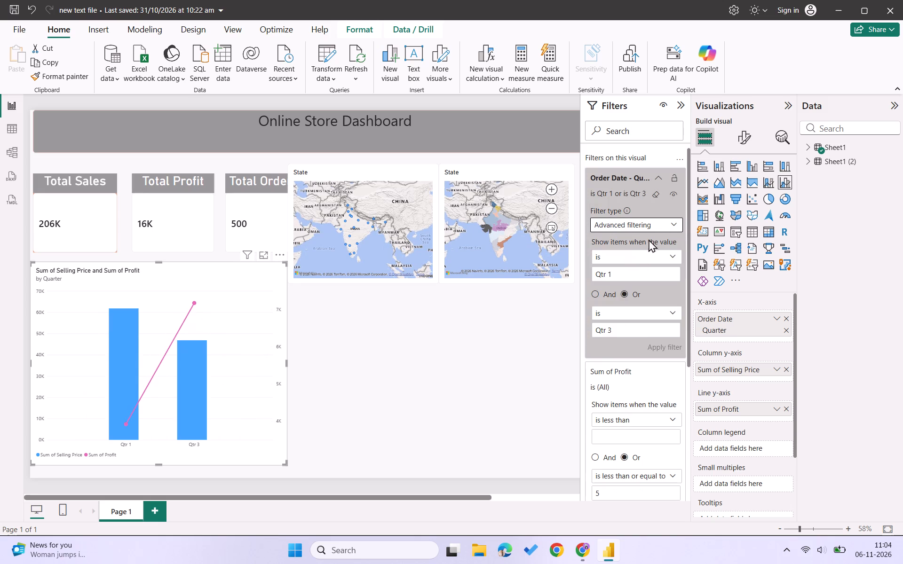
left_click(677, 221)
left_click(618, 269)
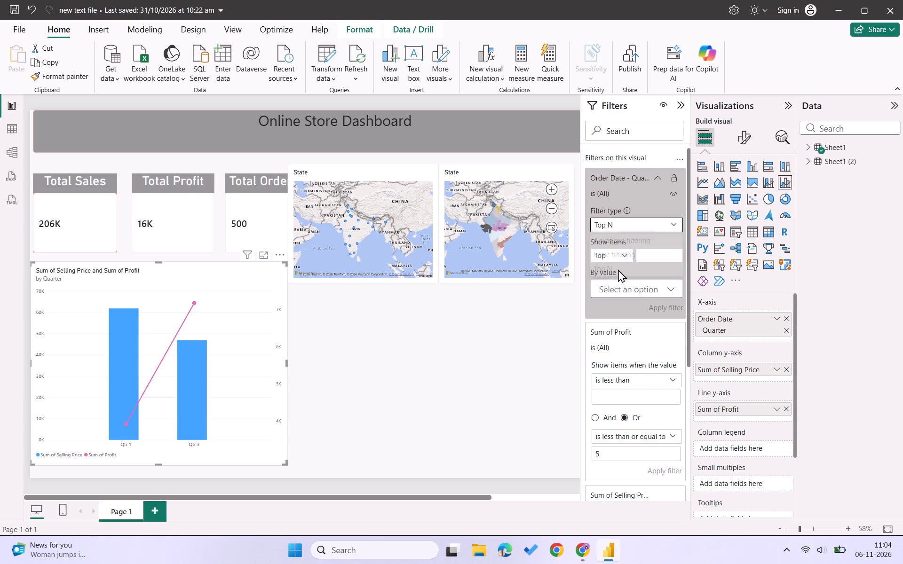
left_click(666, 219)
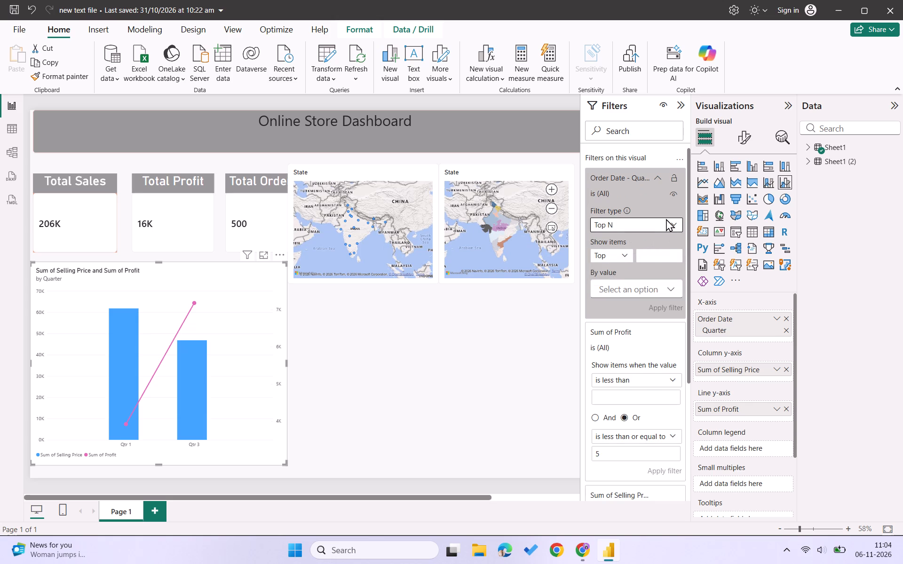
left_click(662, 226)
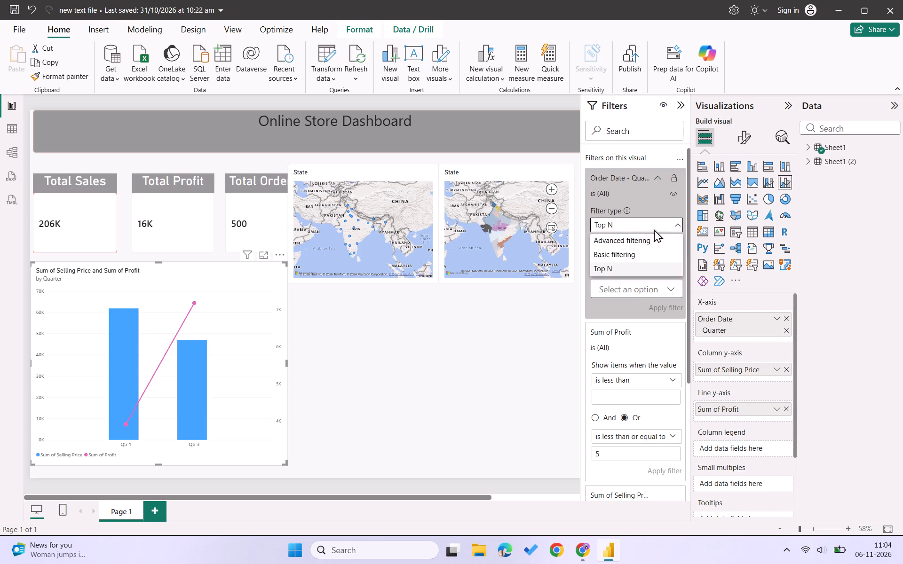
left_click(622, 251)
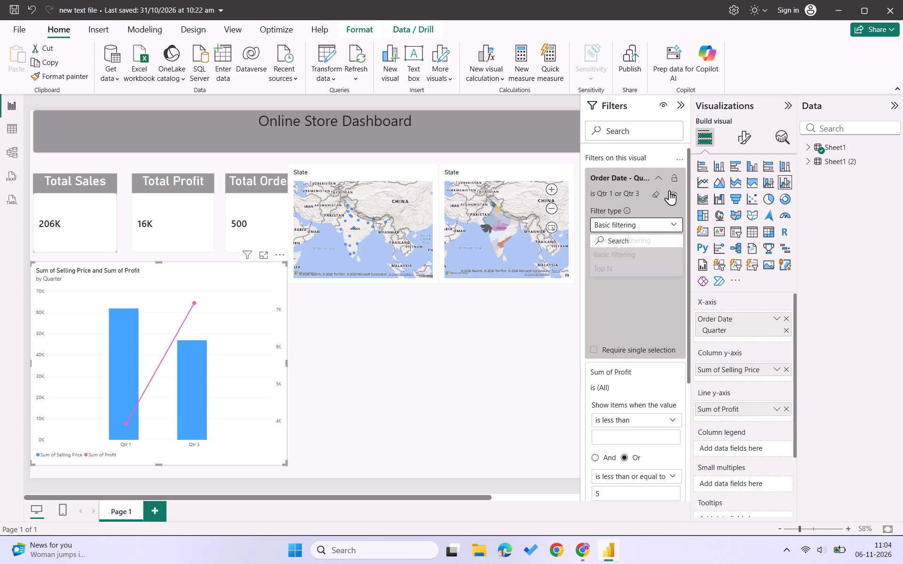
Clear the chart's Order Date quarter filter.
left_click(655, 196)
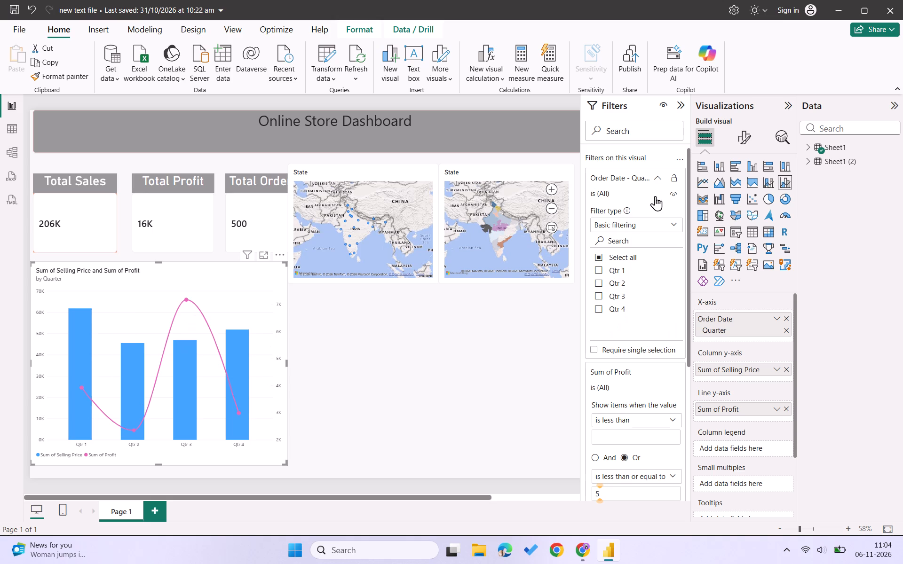
Set the Sum of Profit filter's first condition to less than 80000 and apply the filter to the chart.
scroll(659, 364, "down", 1)
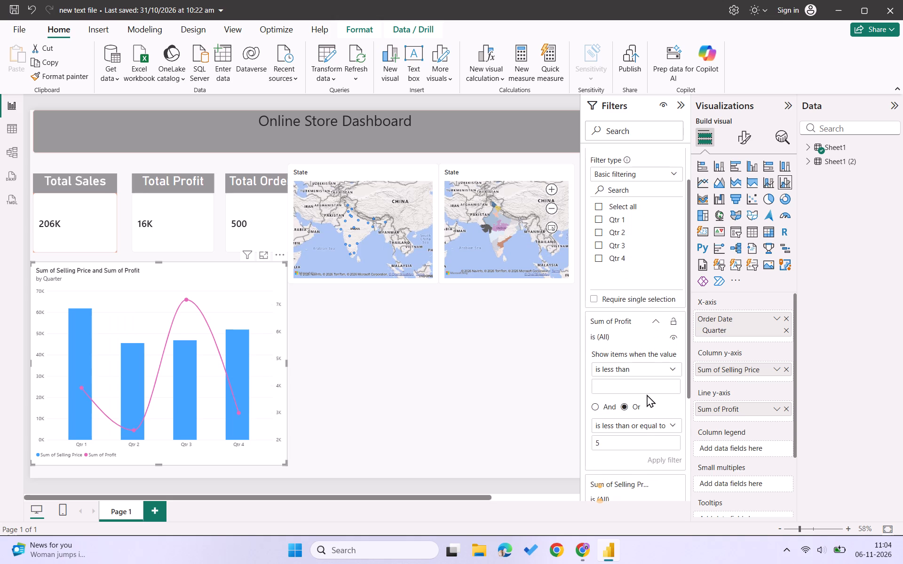
scroll(647, 394, "down", 1)
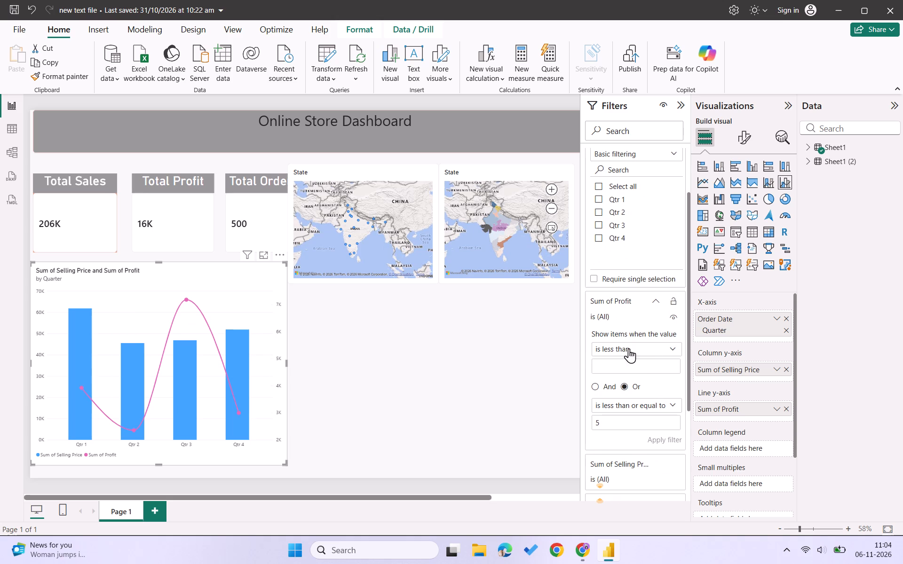
left_click(641, 369)
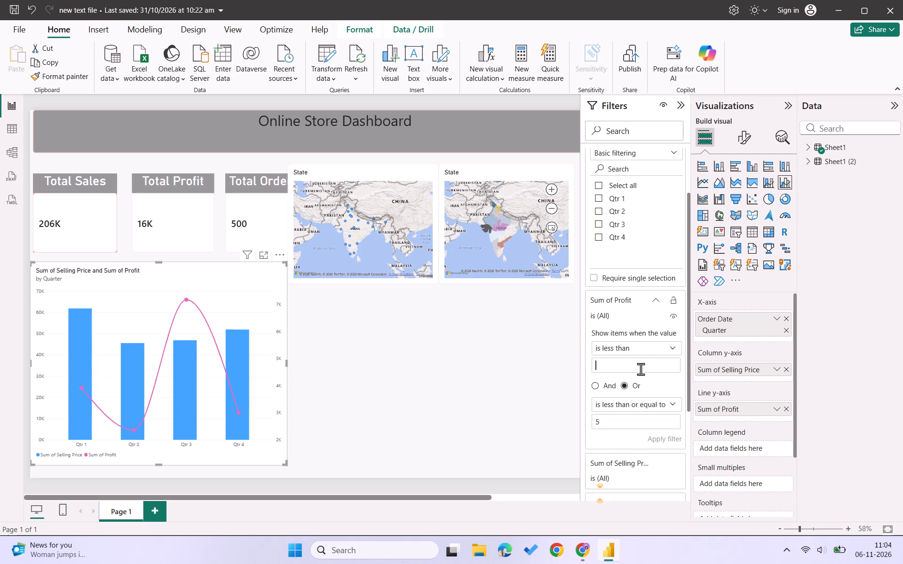
type("80000")
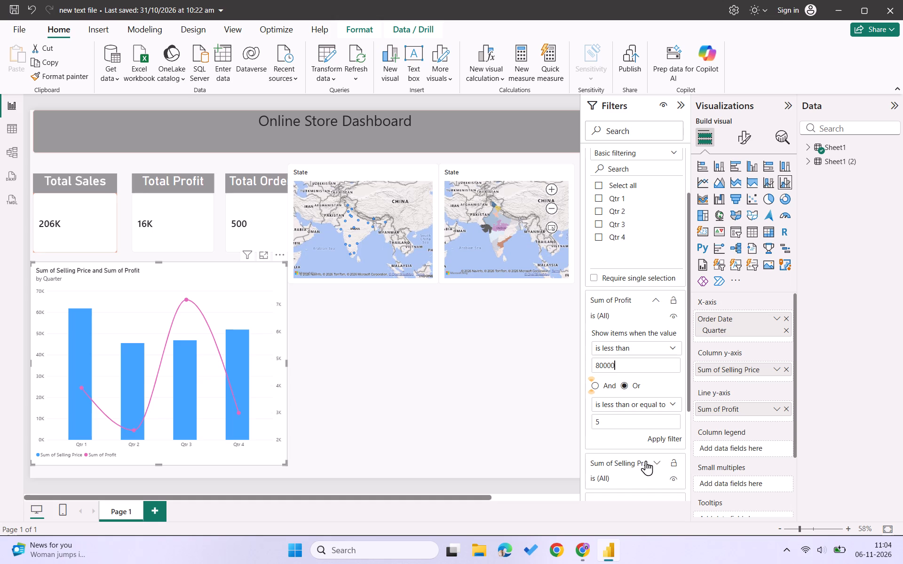
left_click(669, 444)
left_click(666, 439)
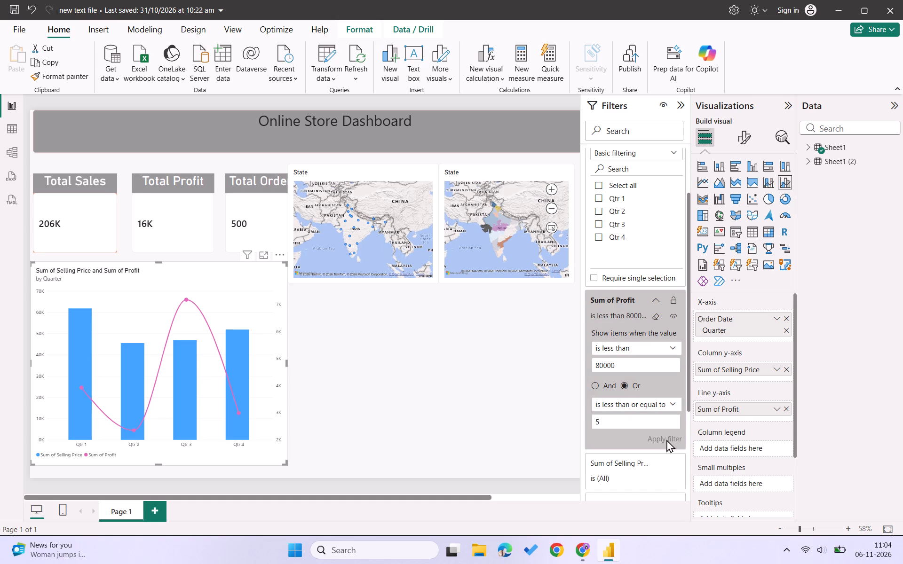
left_click(666, 439)
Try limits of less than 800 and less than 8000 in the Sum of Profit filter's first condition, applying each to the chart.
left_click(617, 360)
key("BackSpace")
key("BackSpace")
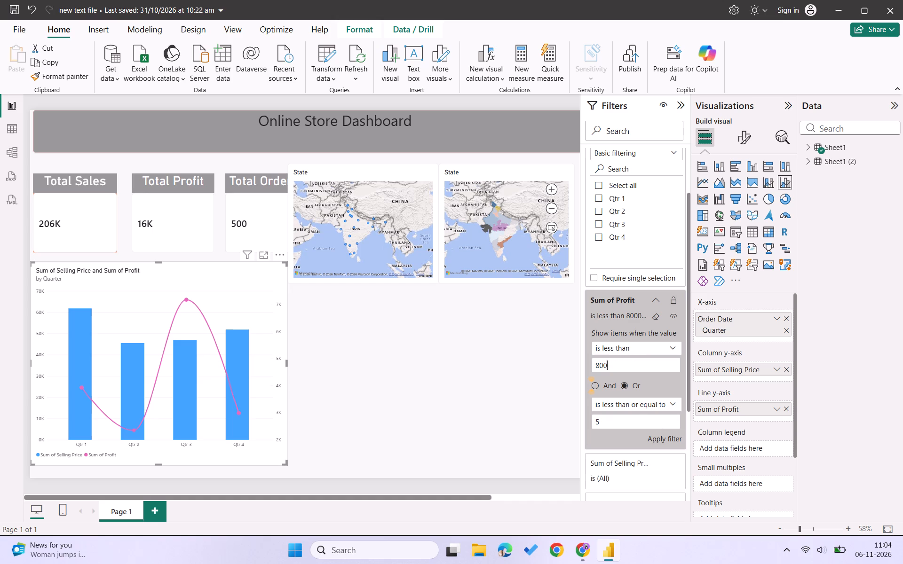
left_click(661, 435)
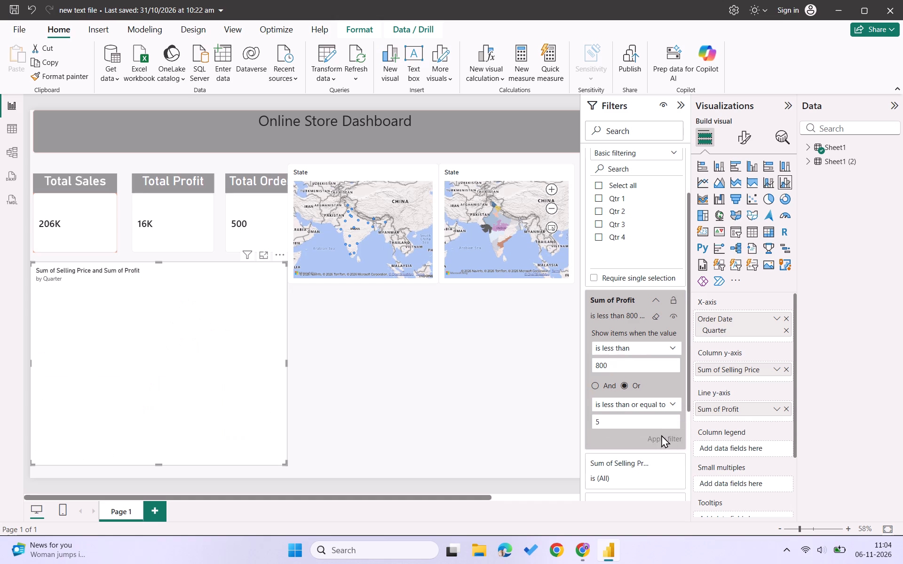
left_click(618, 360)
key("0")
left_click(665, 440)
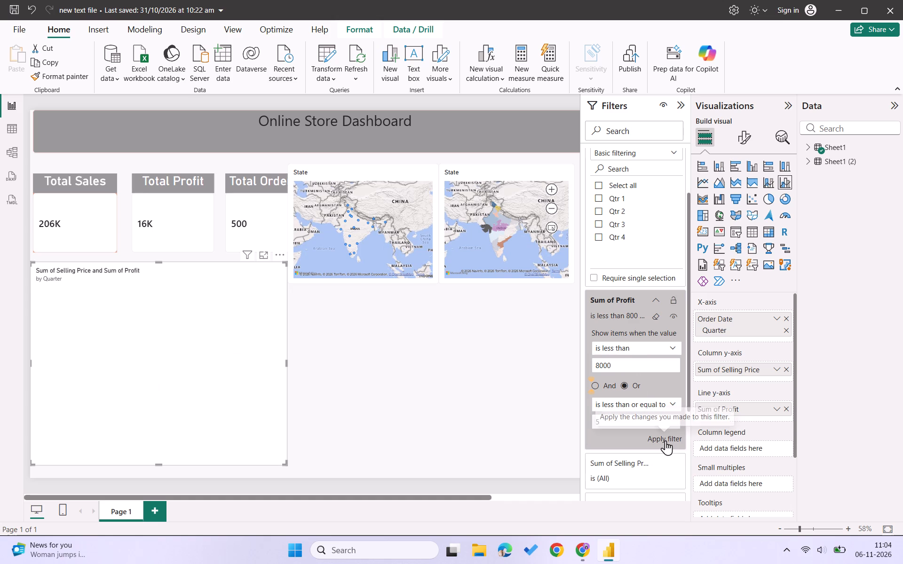
Clear the quarterly chart's Sum of Profit filter.
left_click(655, 319)
scroll(657, 399, "down", 3)
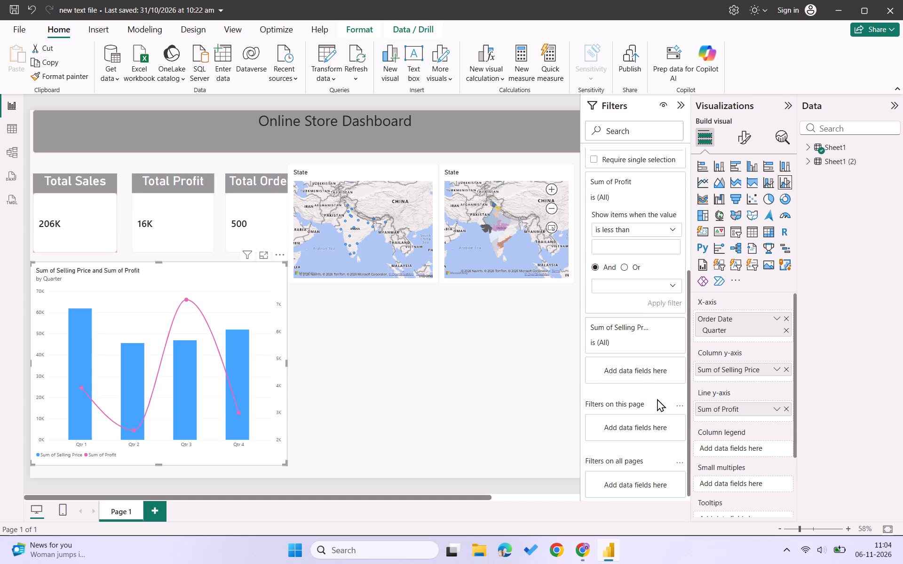
scroll(657, 399, "down", 4)
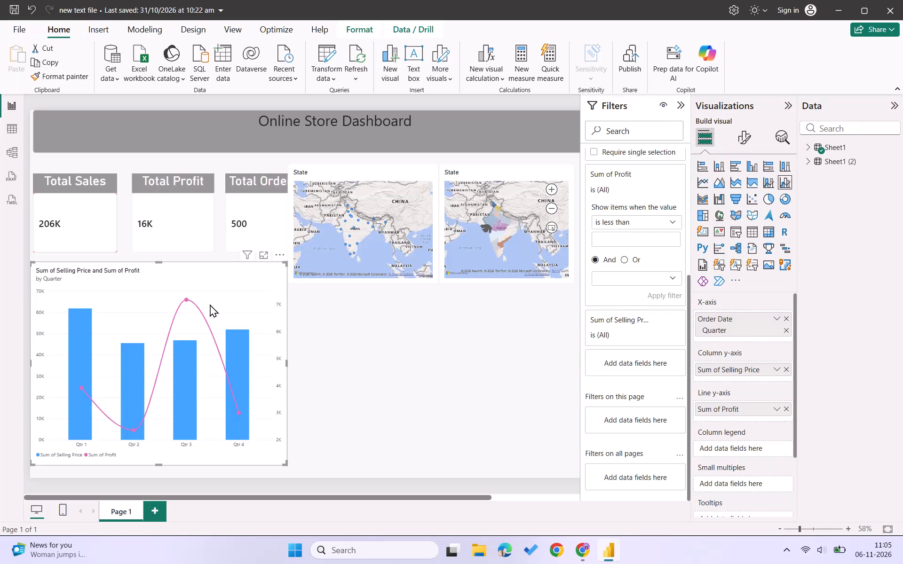
Move the quarterly selling price and profit chart down into the report page's bottom-left corner.
left_click_drag(184, 295, 186, 335)
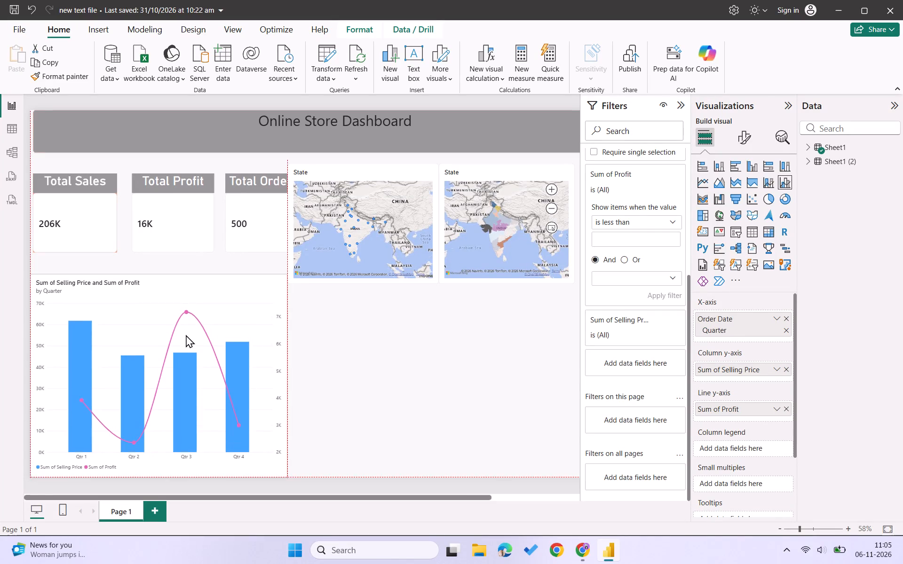
left_click_drag(186, 335, 190, 285)
left_click(185, 296)
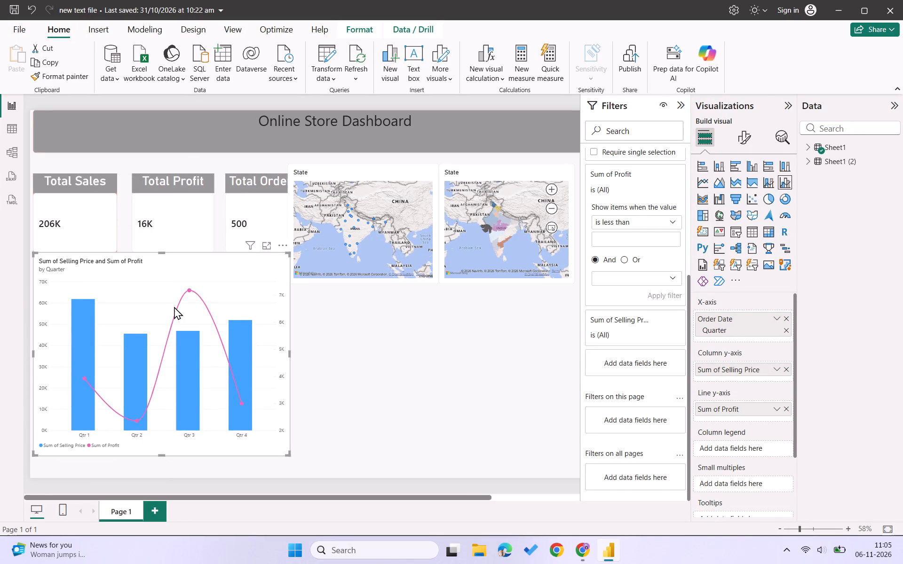
left_click_drag(174, 306, 163, 334)
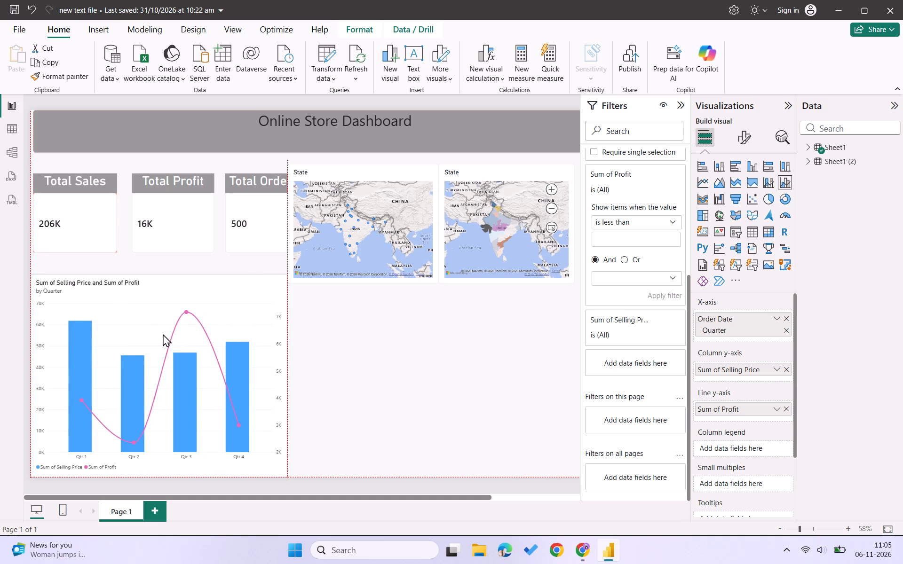
left_click_drag(163, 334, 162, 327)
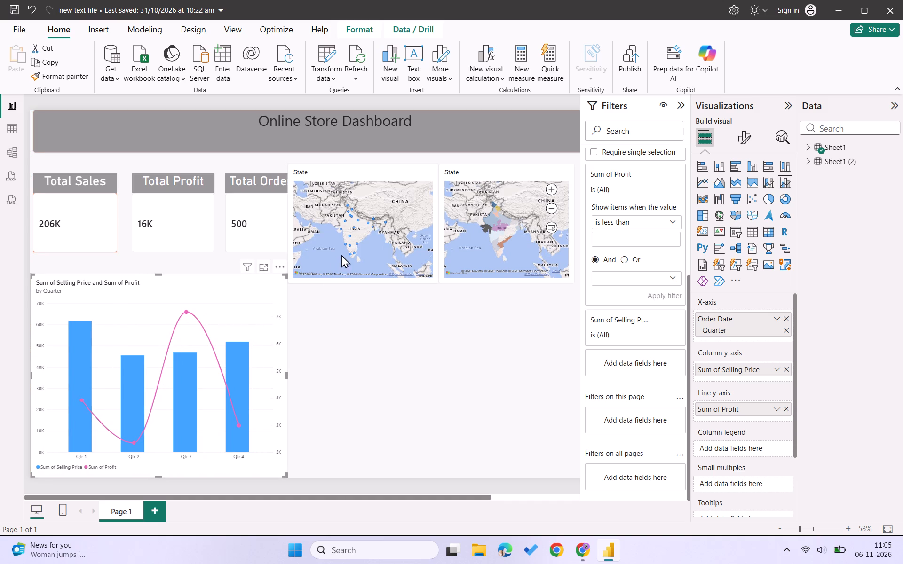
Move the State bubble map down beside the quarterly chart, with its top edge level with the chart's top.
left_click_drag(341, 255, 348, 237)
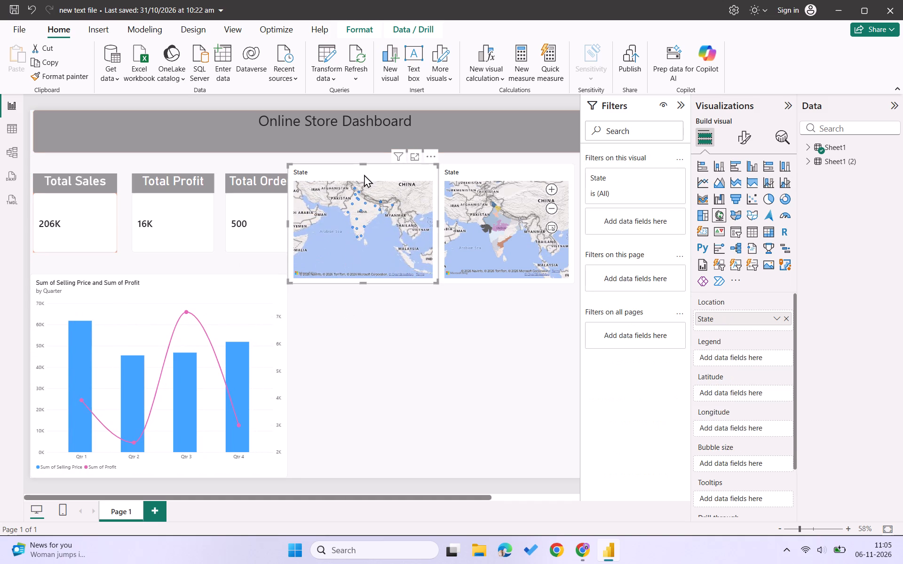
left_click_drag(364, 174, 377, 282)
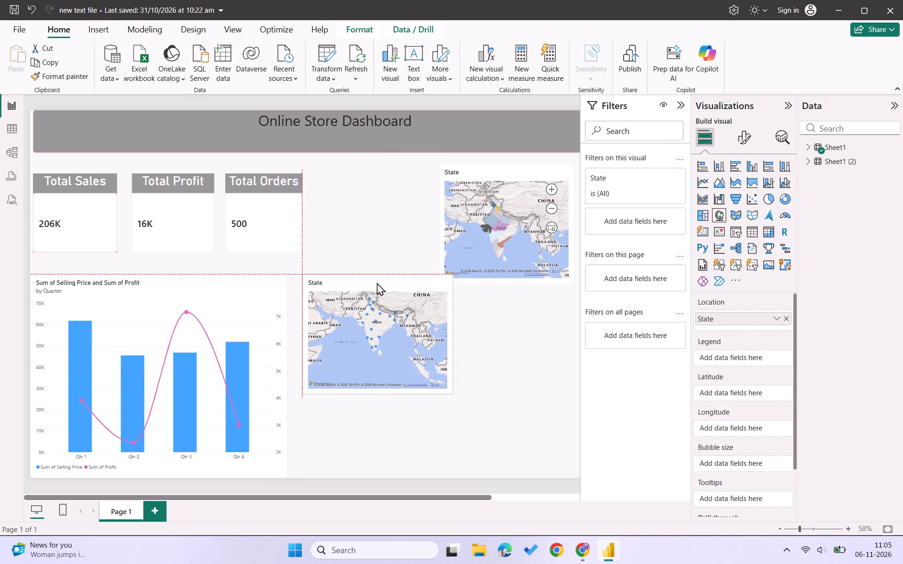
left_click_drag(377, 282, 372, 282)
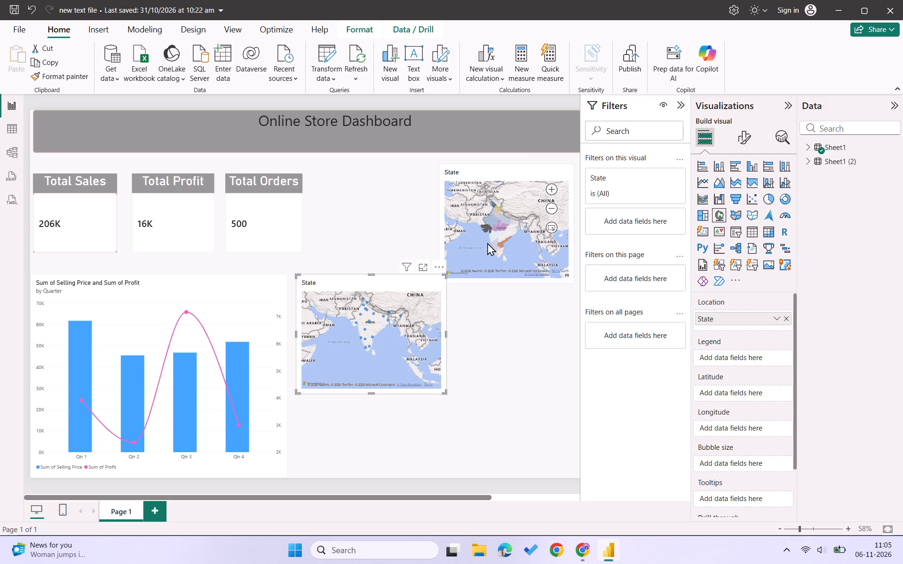
Move the filled State map into the space beside the Total Orders card, just below the title banner.
left_click_drag(488, 242, 473, 238)
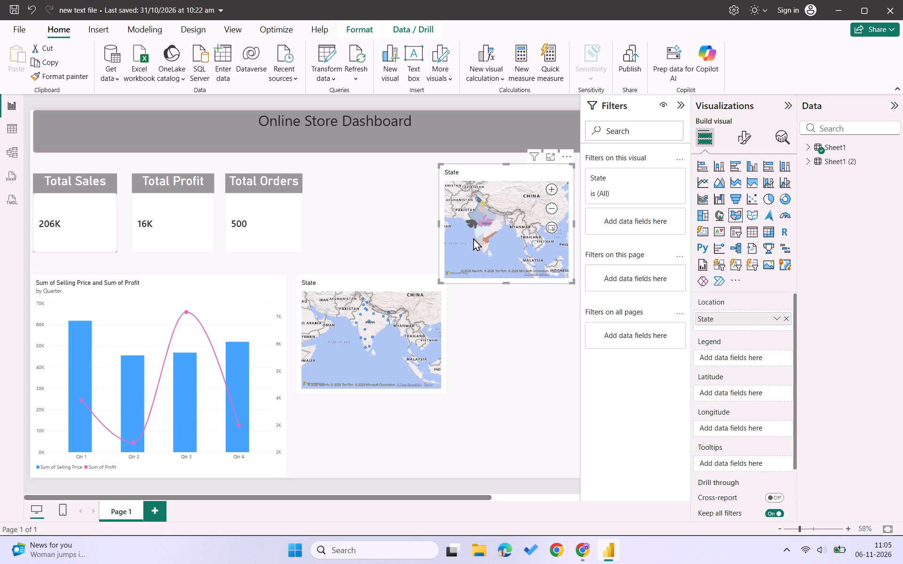
left_click(508, 208)
left_click_drag(492, 248, 506, 199)
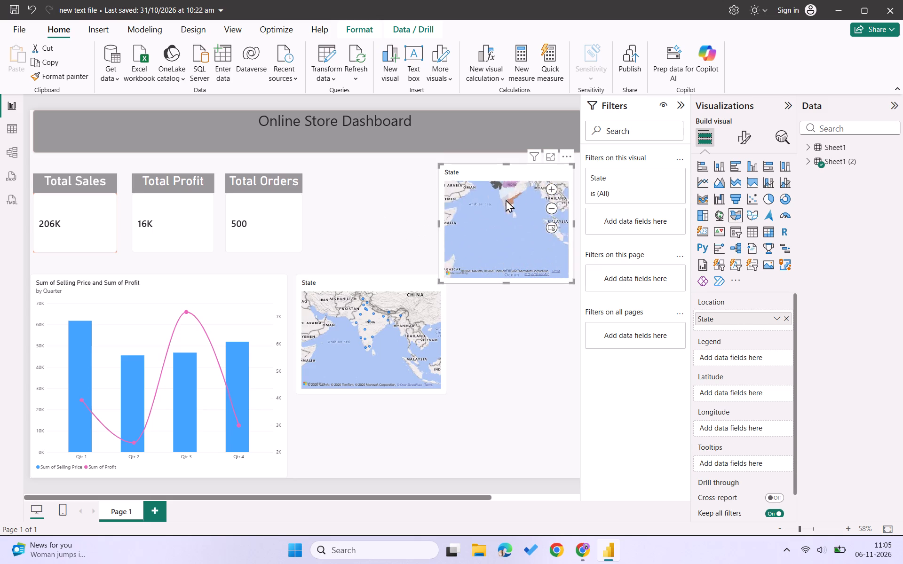
left_click_drag(506, 199, 484, 169)
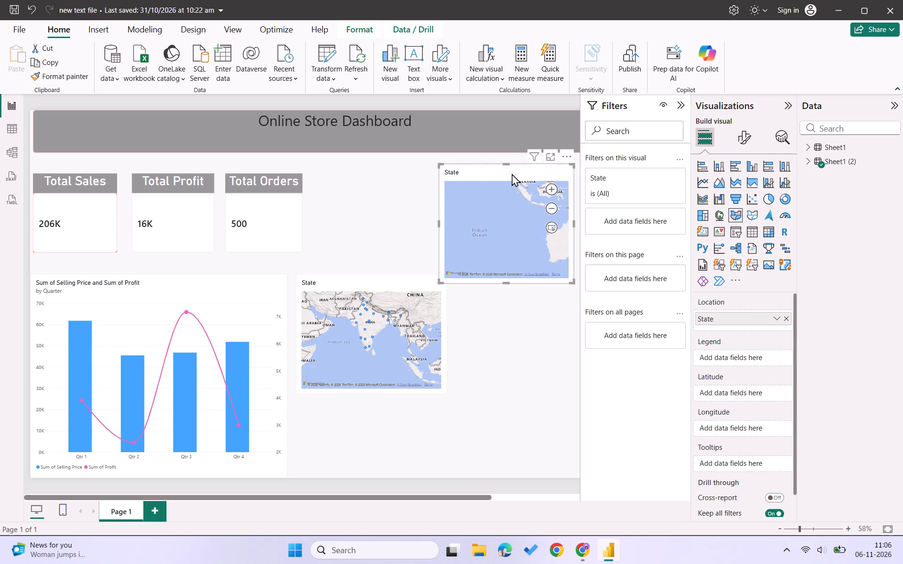
left_click_drag(511, 173, 380, 164)
Position the State bubble map directly below the filled map and narrow it to match the filled map's width and side edges.
left_click_drag(361, 282, 363, 295)
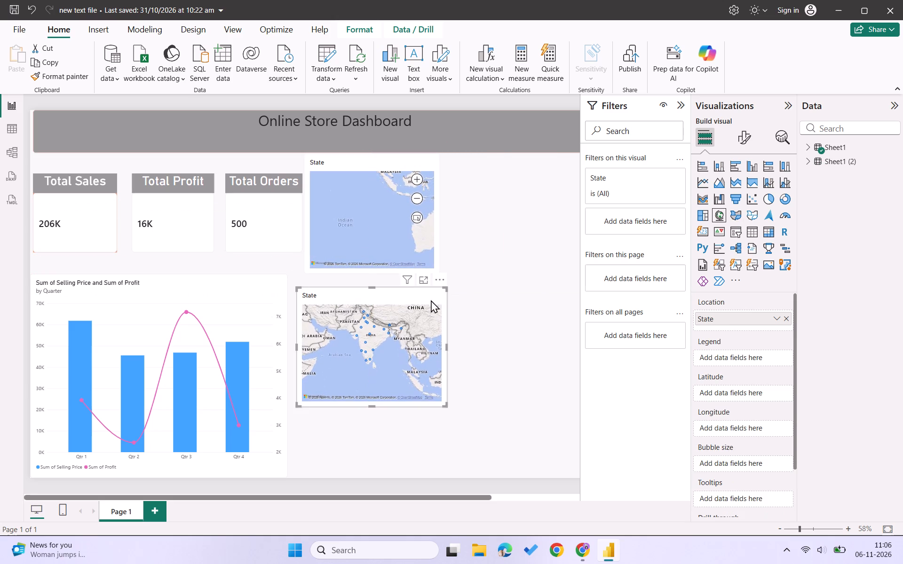
left_click(496, 334)
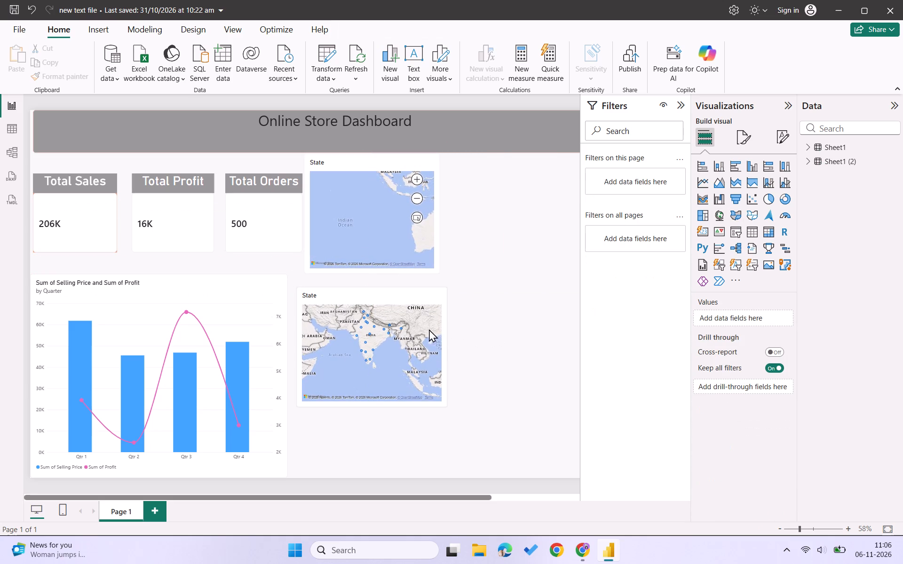
left_click(413, 327)
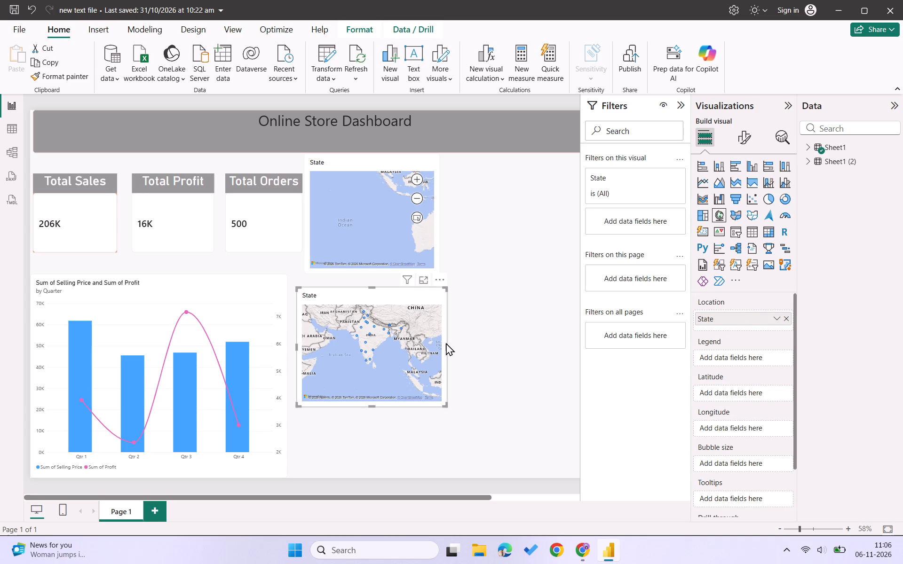
left_click_drag(446, 343, 416, 345)
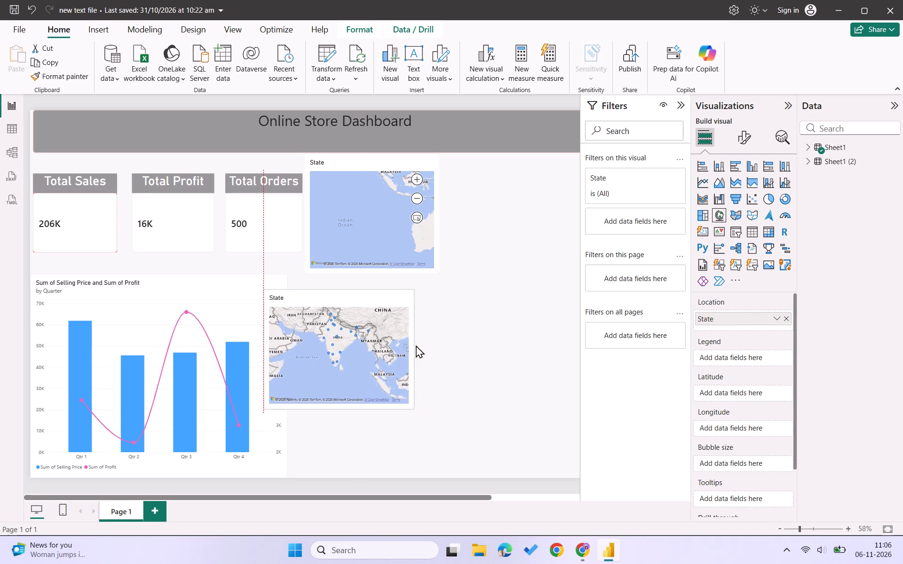
left_click_drag(416, 345, 456, 340)
left_click_drag(453, 346, 431, 345)
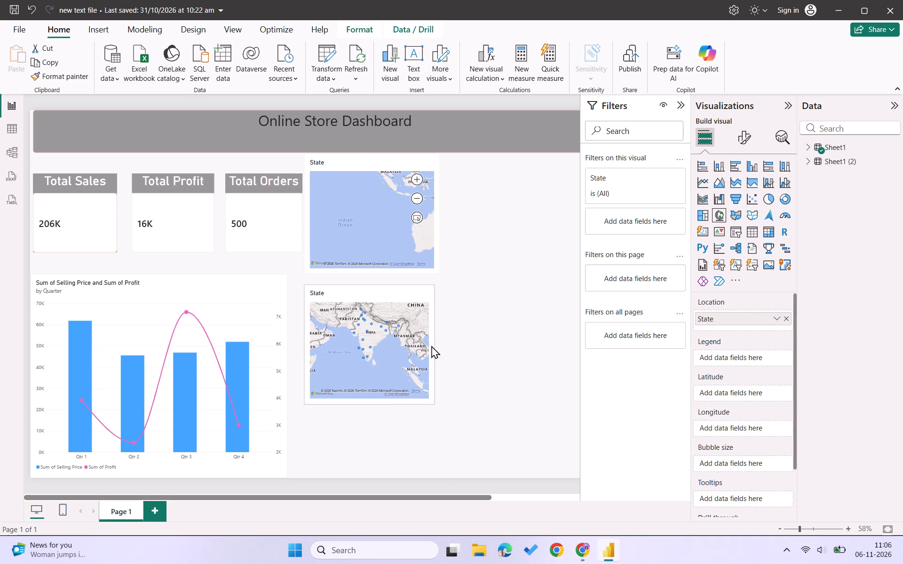
left_click_drag(431, 345, 438, 344)
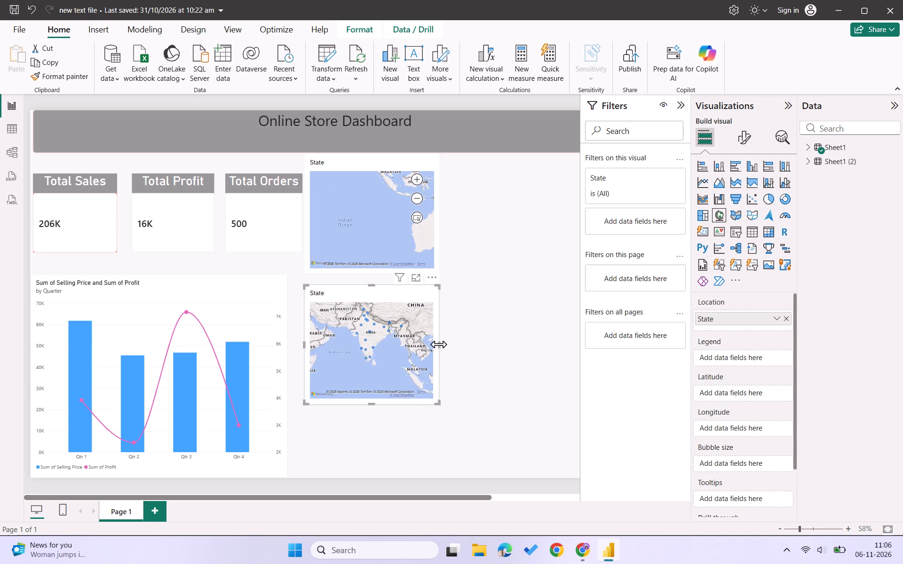
left_click(516, 352)
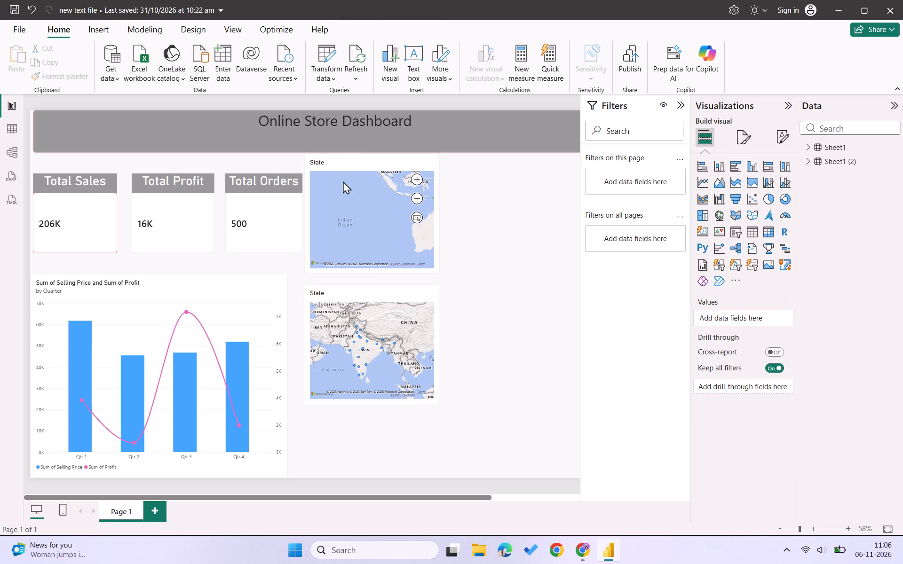
Pan the filled State map so that India's coloured states are in view.
left_click_drag(367, 232, 273, 266)
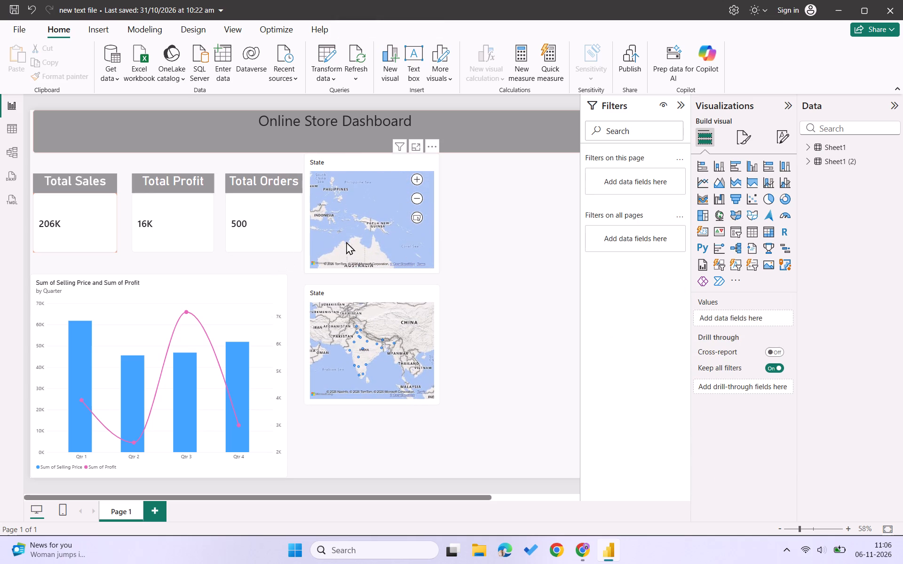
left_click_drag(355, 235, 380, 161)
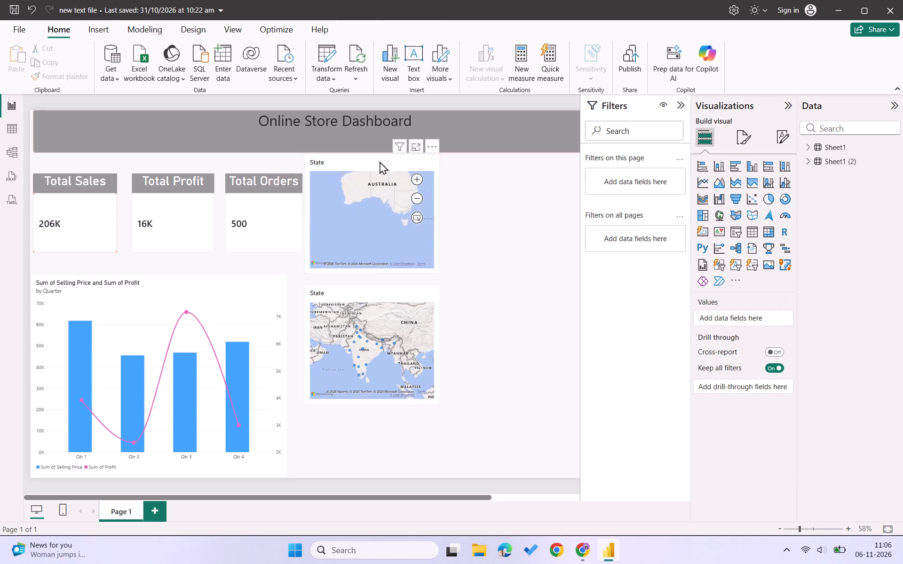
left_click_drag(380, 161, 309, 323)
left_click_drag(356, 255, 388, 316)
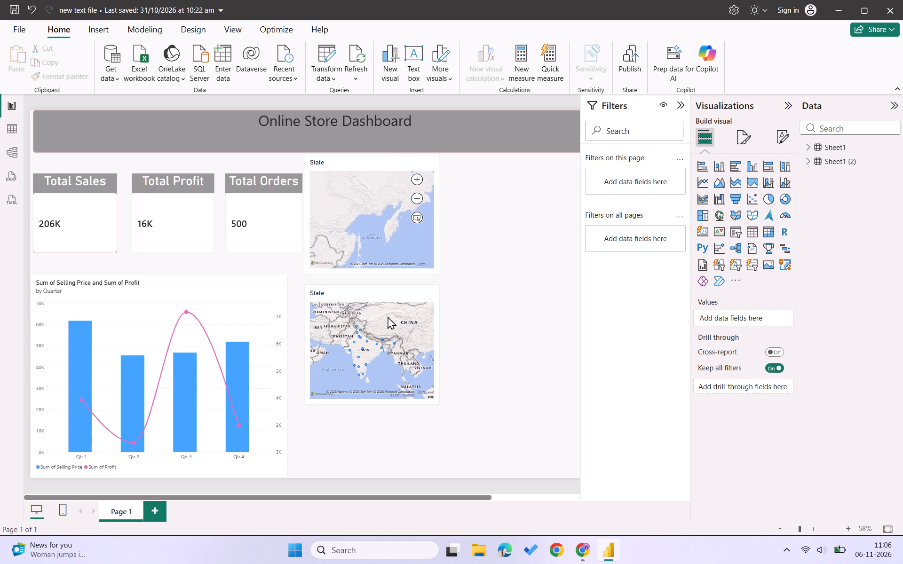
left_click_drag(388, 316, 485, 237)
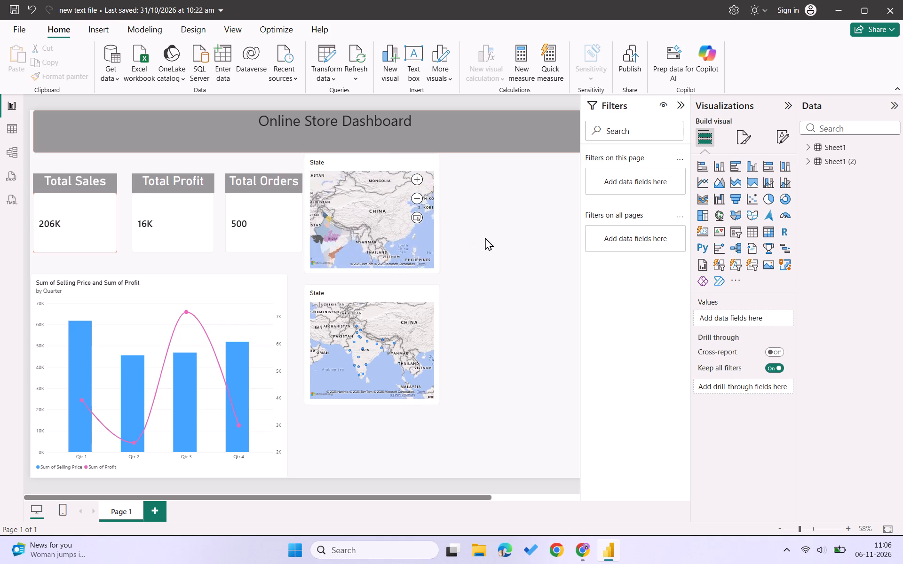
left_click_drag(485, 237, 509, 211)
left_click(495, 321)
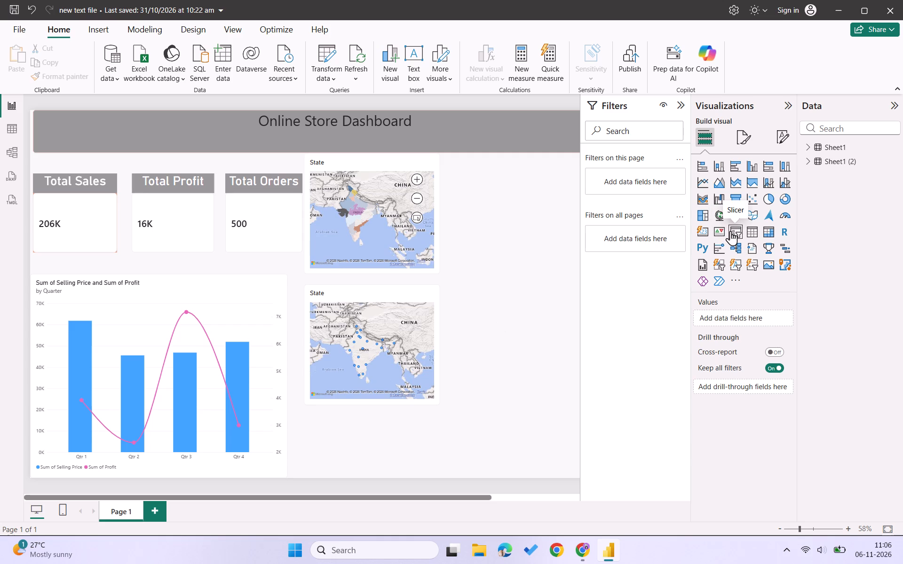
Add a gauge visual beside the filled map, with CustomerName from Sheet1 (2) as its Value.
left_click(786, 213)
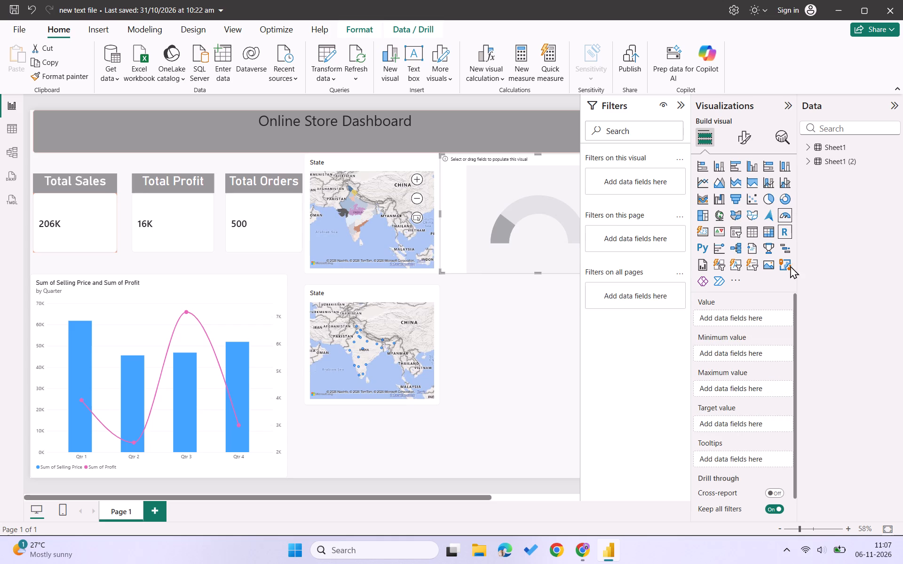
left_click(837, 164)
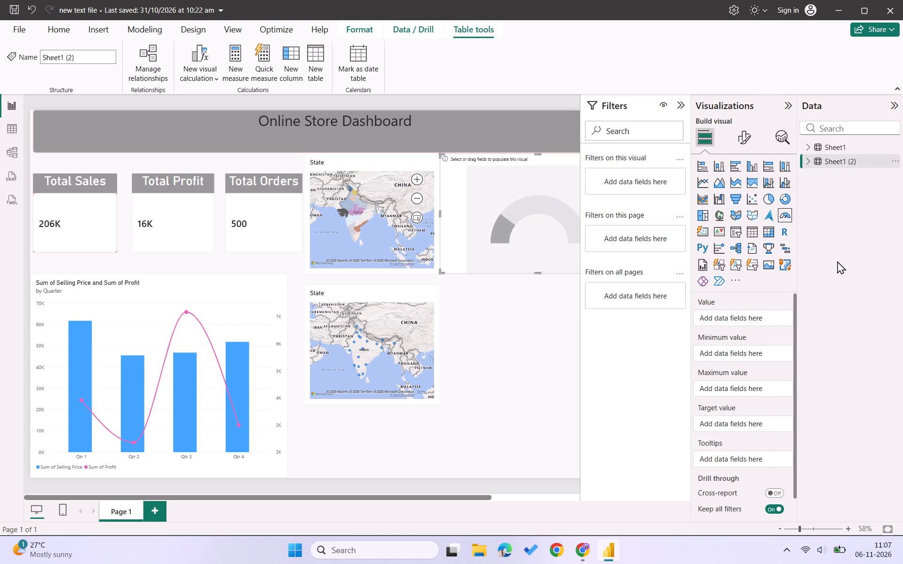
left_click(813, 160)
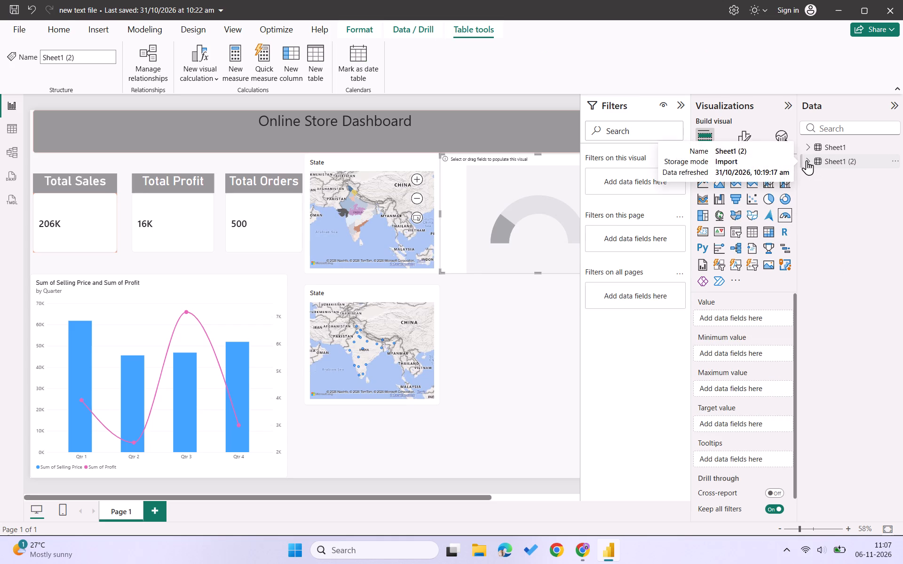
left_click(807, 160)
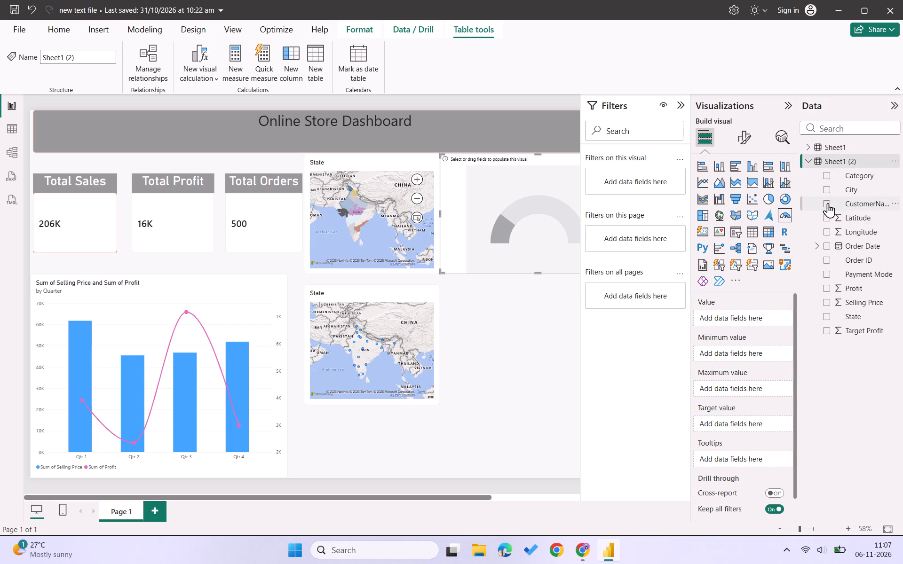
left_click_drag(828, 203, 714, 348)
left_click_drag(714, 348, 713, 324)
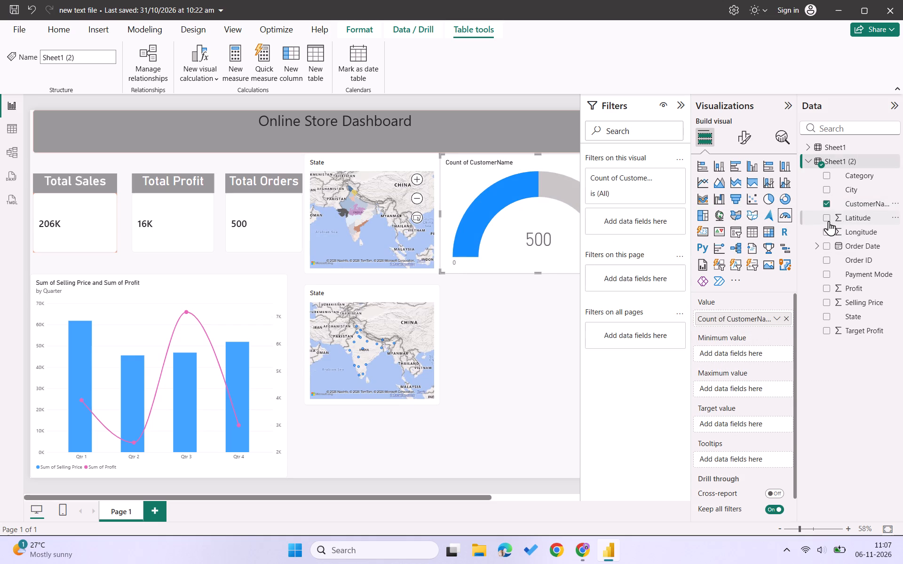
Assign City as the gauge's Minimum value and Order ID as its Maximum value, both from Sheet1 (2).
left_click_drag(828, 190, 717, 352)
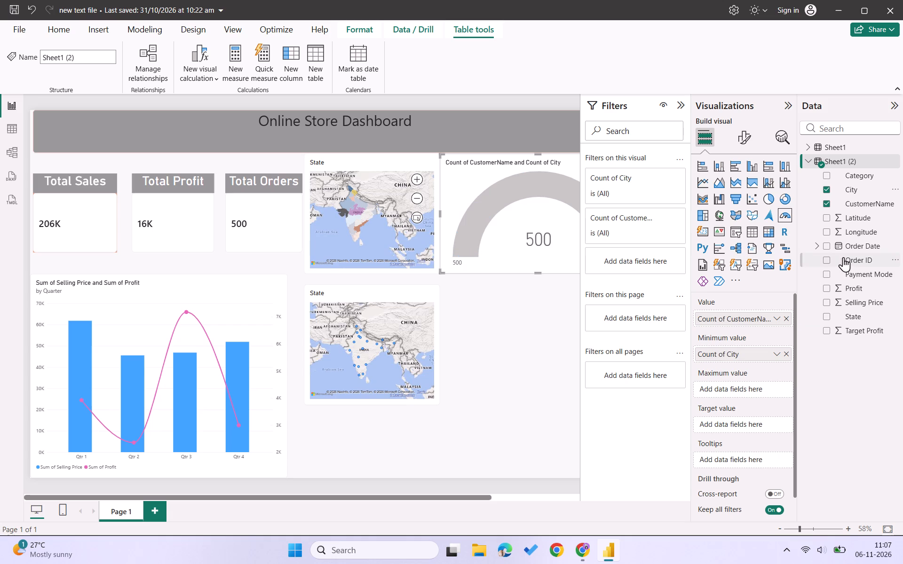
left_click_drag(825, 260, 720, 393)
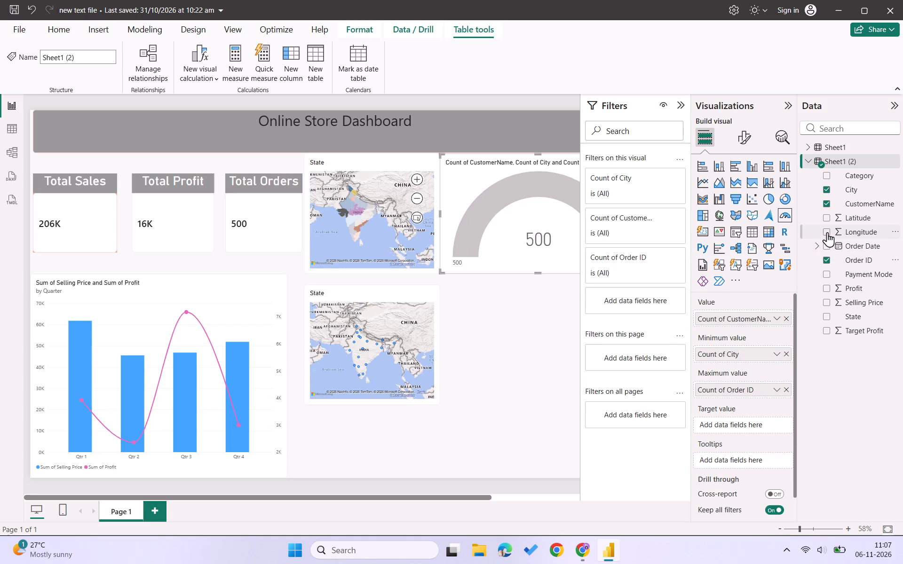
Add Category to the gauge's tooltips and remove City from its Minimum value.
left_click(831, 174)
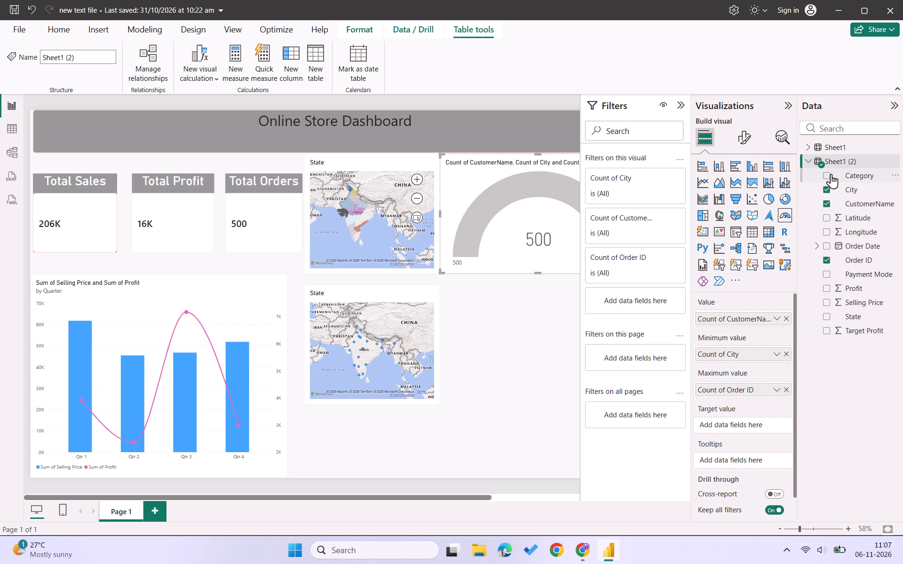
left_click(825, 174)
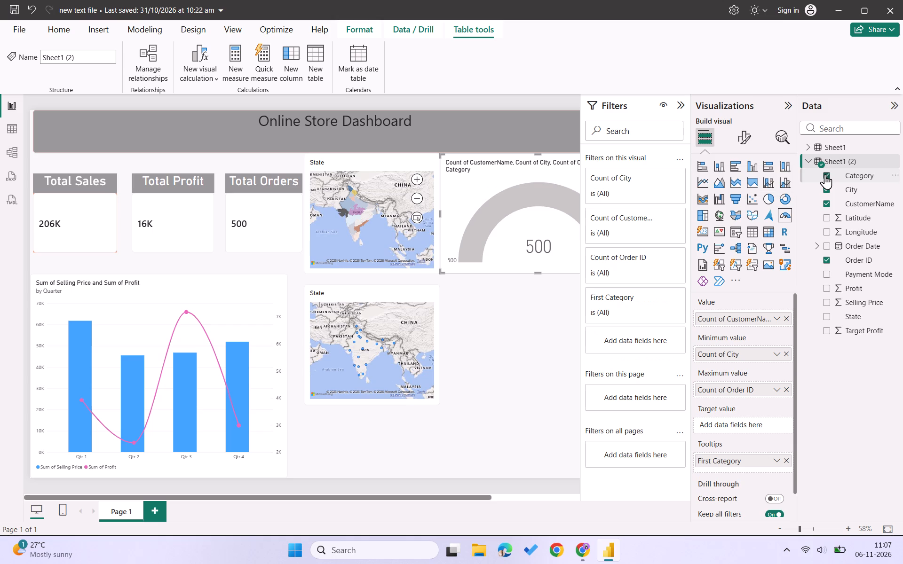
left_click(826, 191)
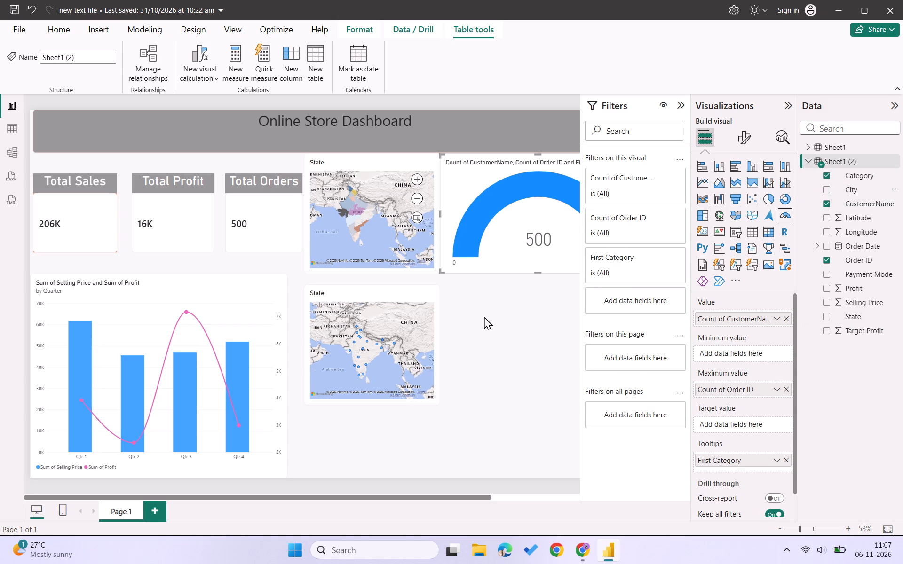
Move the gauge down over the State bubble map and remove the gauge from the report page.
left_click(505, 331)
left_click(553, 210)
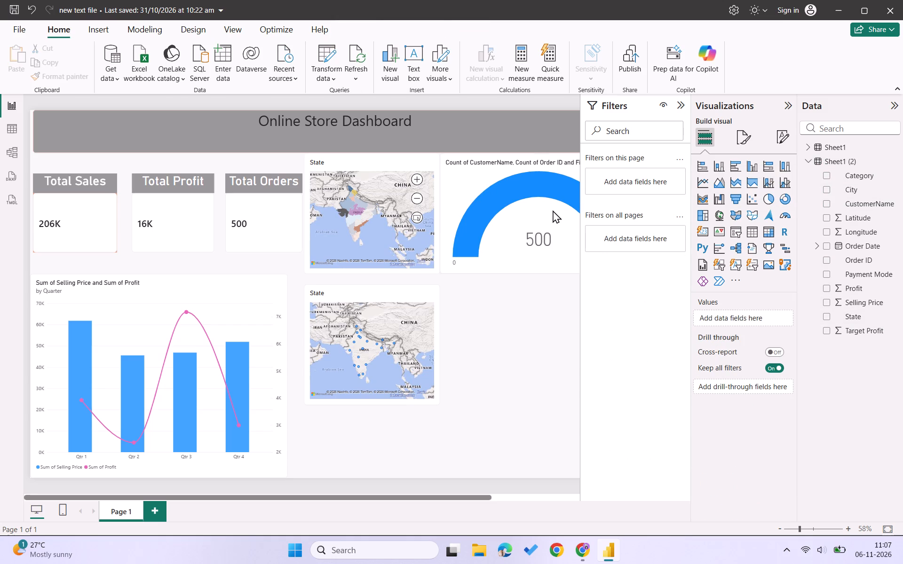
left_click_drag(553, 210, 453, 339)
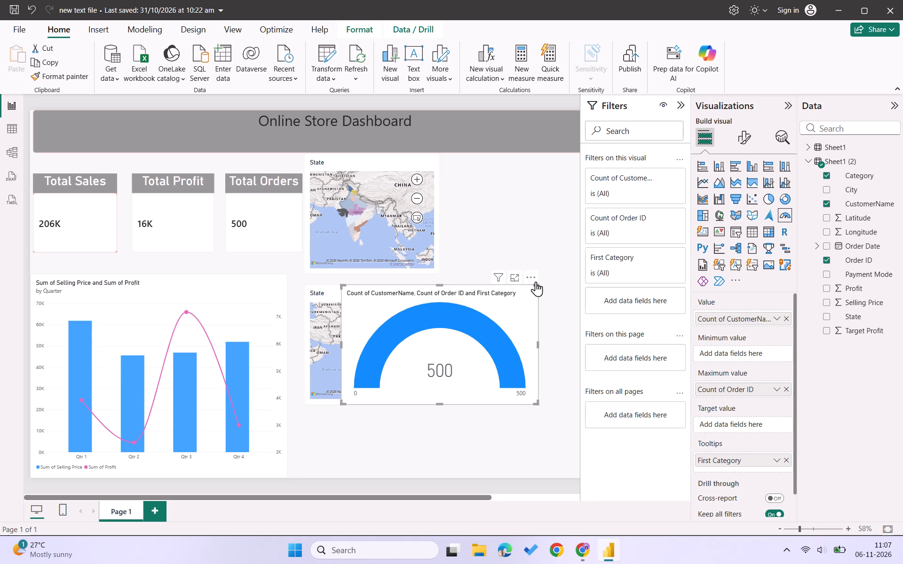
left_click(533, 277)
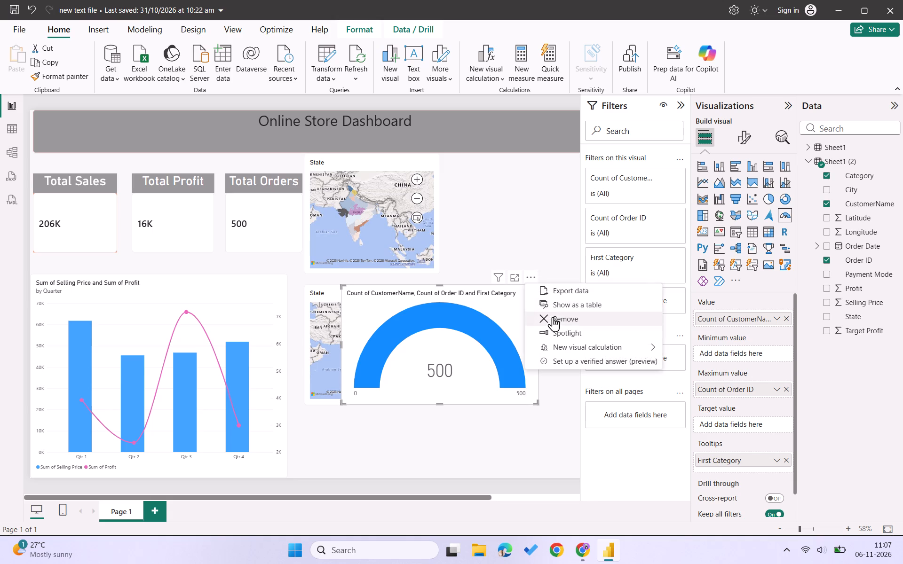
left_click(553, 317)
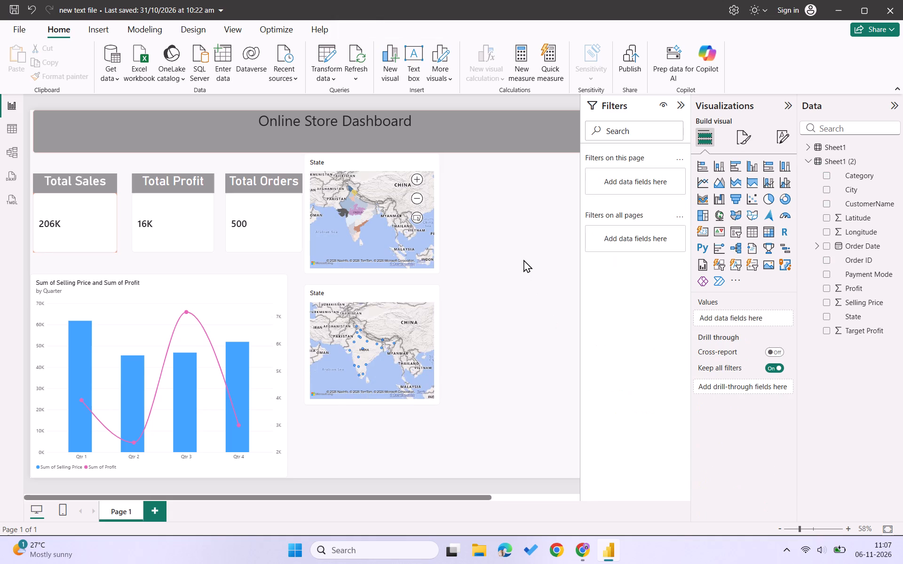
Save the report.
key("ctrl+s")
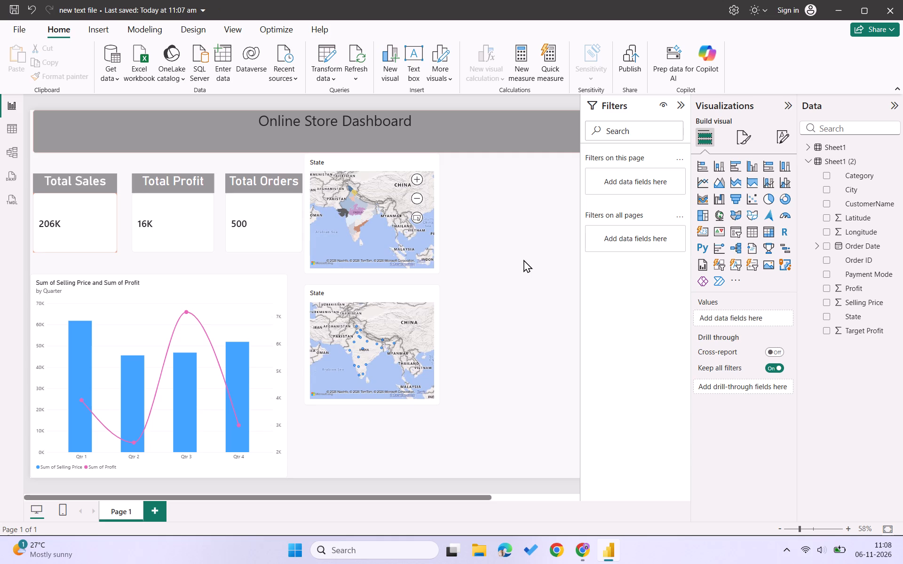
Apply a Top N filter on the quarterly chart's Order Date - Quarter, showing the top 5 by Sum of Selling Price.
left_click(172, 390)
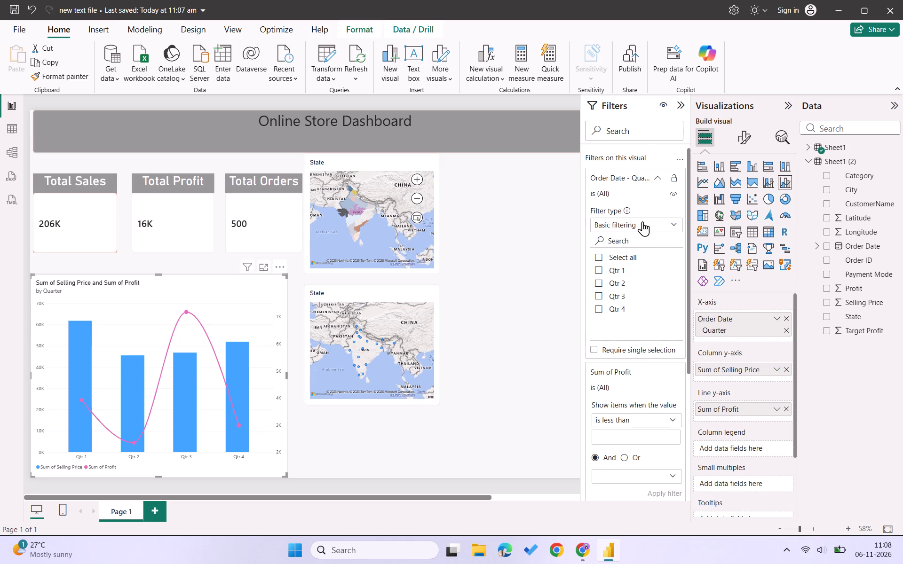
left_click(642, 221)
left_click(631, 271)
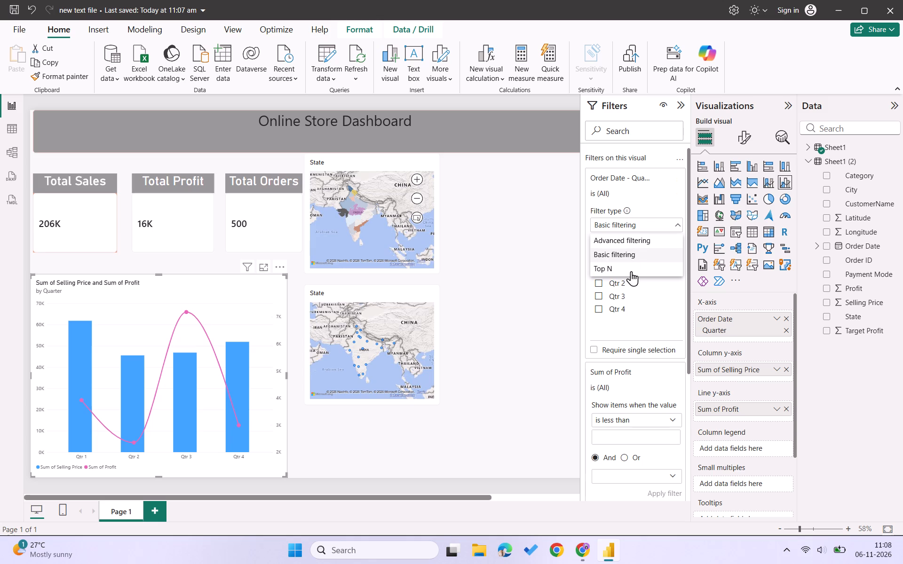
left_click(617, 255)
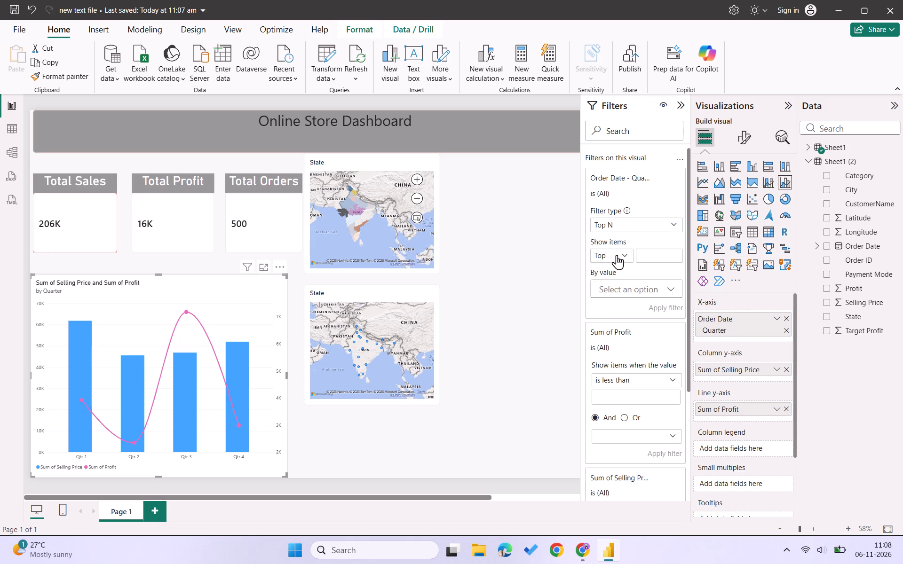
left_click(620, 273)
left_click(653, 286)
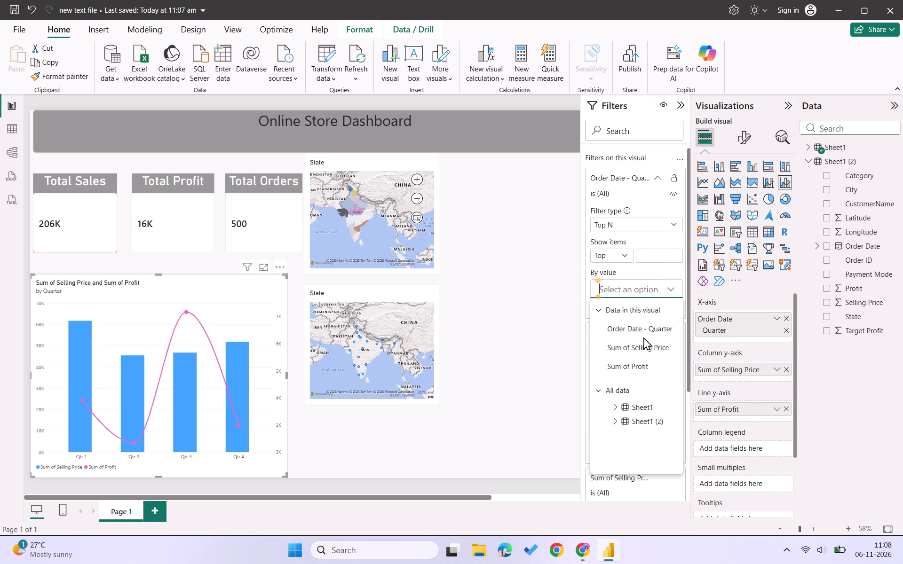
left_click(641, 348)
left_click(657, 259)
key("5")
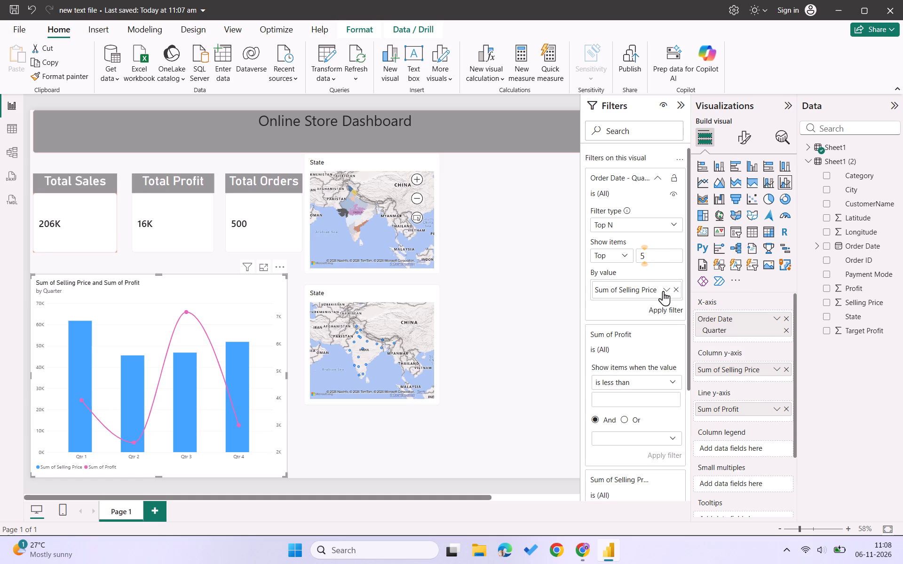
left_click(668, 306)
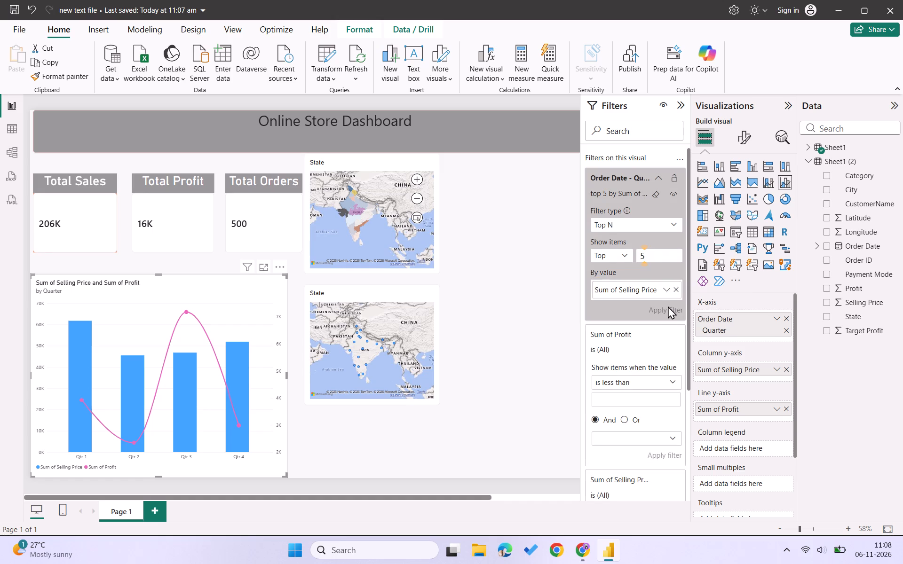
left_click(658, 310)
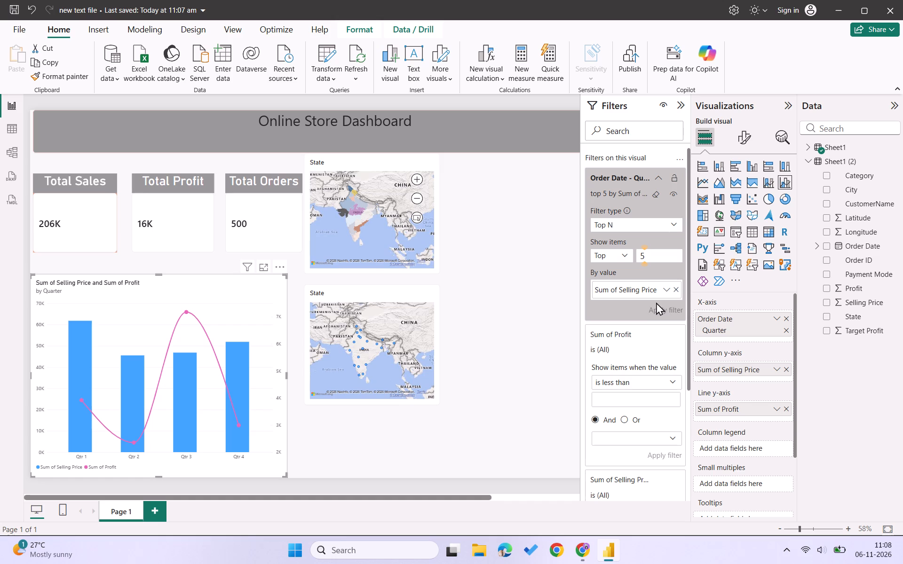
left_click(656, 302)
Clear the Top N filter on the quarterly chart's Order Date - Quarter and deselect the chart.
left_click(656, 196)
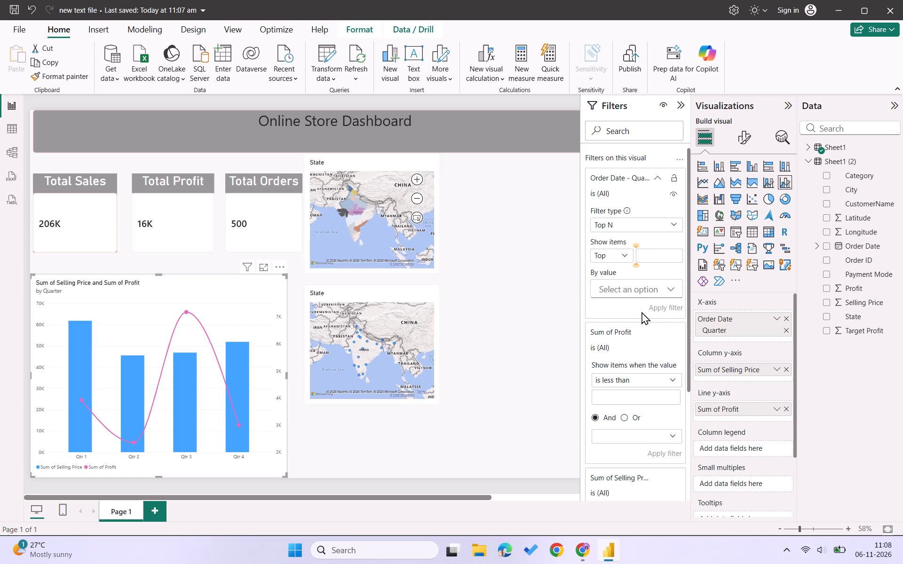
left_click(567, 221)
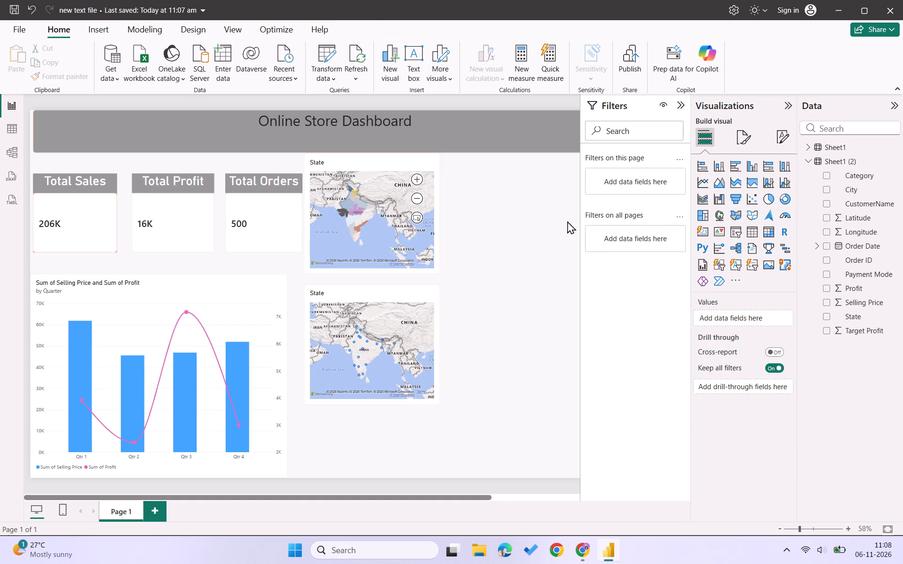
Cross-highlight the dashboard by the Qtr 4 column of the quarterly chart, and clear the highlight.
left_click(237, 367)
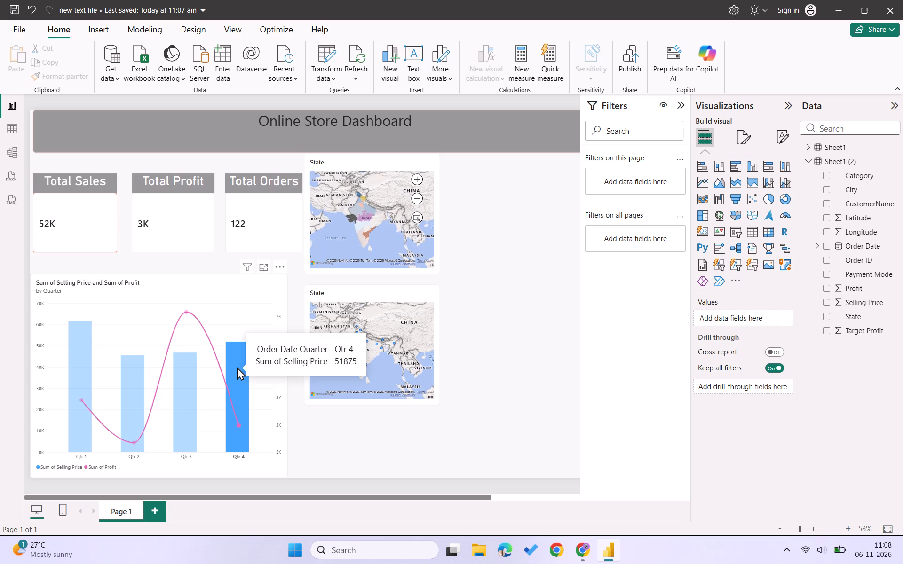
left_click(233, 385)
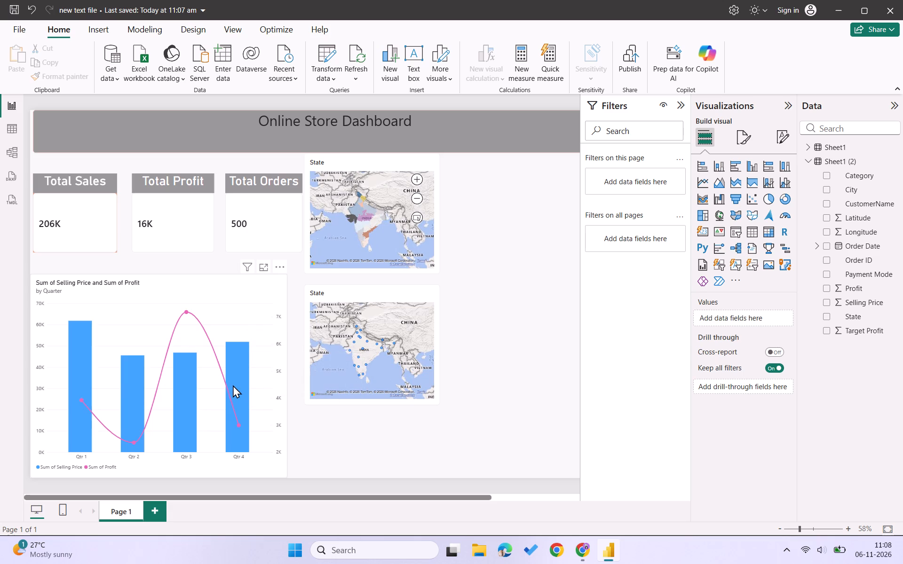
left_click(233, 385)
left_click(233, 385)
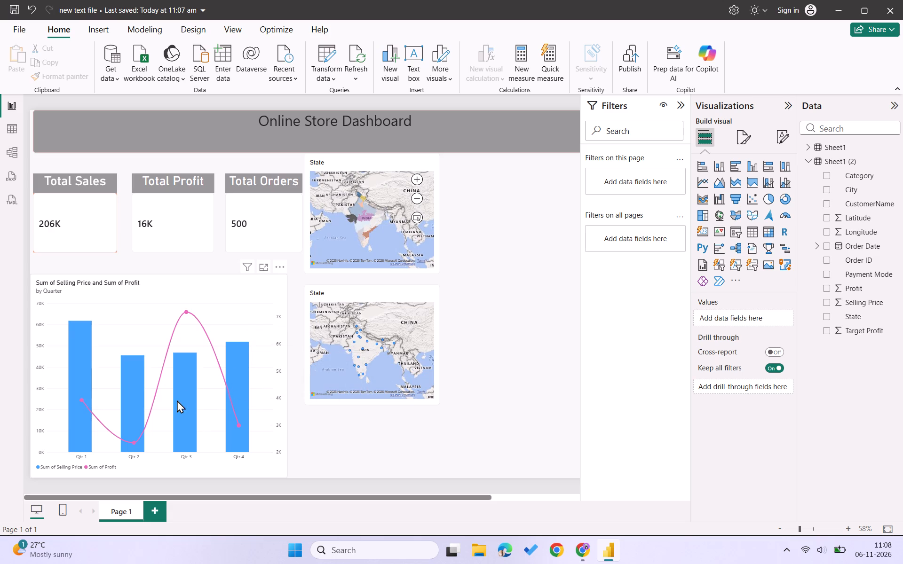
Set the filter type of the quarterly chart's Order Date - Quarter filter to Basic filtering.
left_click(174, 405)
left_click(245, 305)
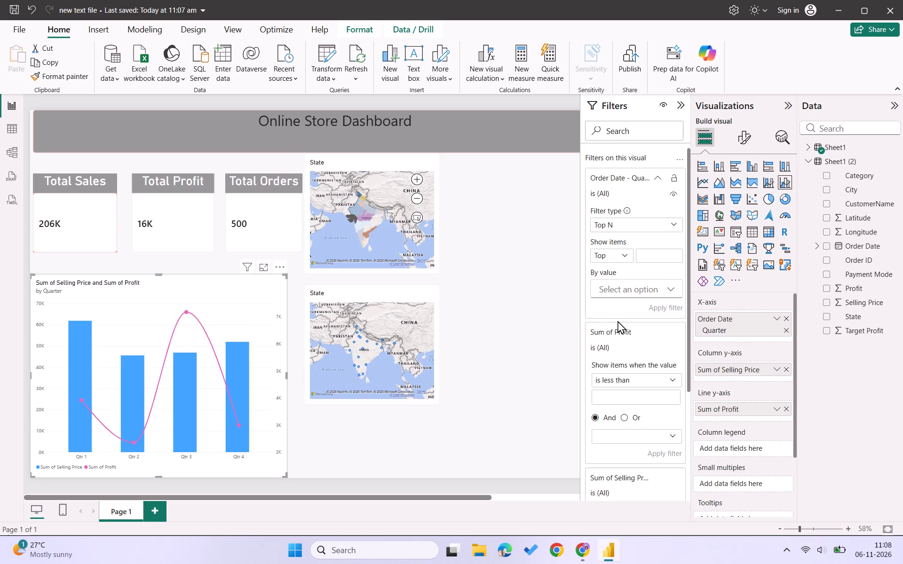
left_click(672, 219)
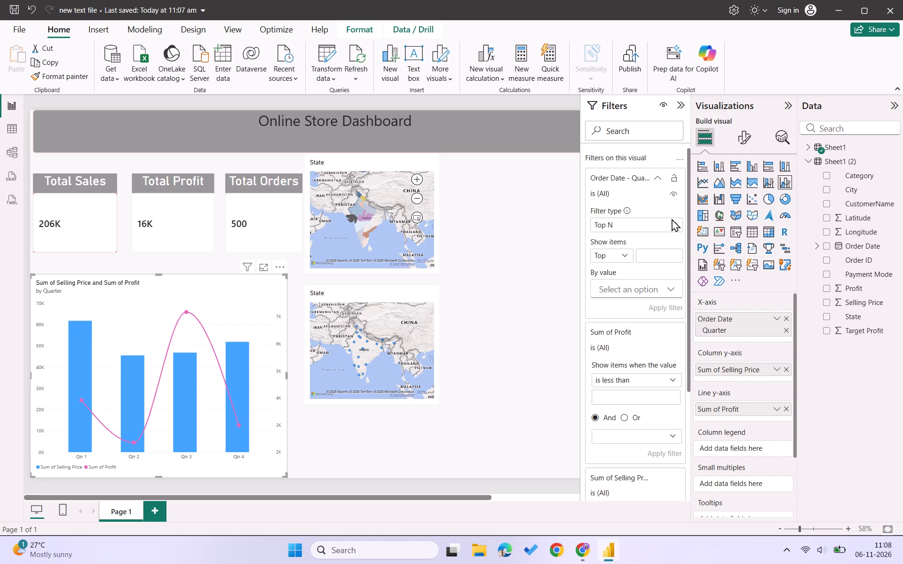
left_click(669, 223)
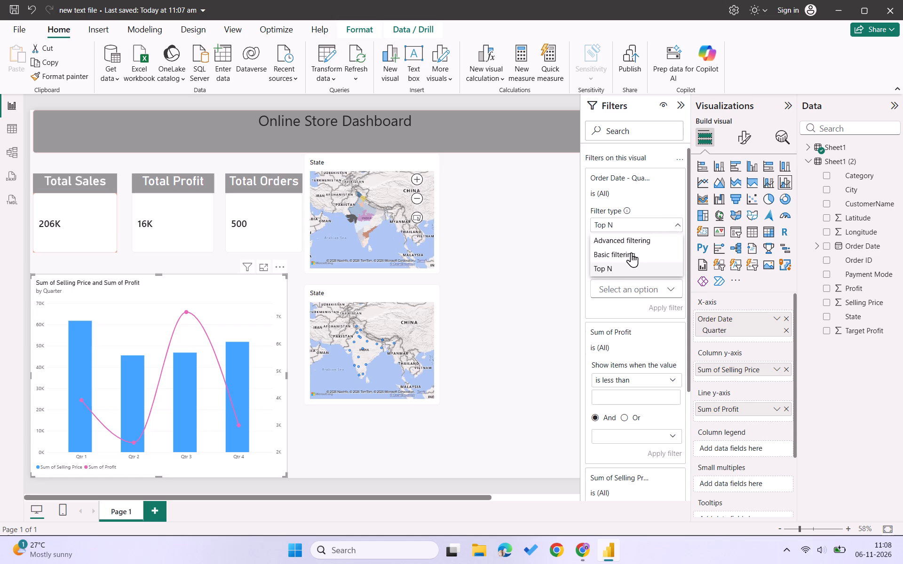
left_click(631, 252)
Examine the comparison conditions offered for the Sum of Profit filter and the chart's remaining filter cards.
scroll(629, 278, "down", 2)
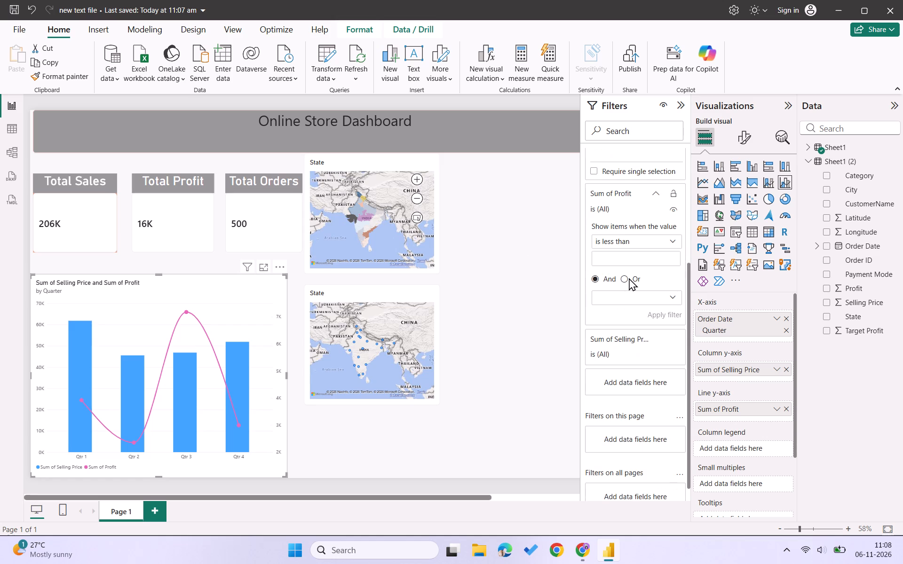
left_click(670, 243)
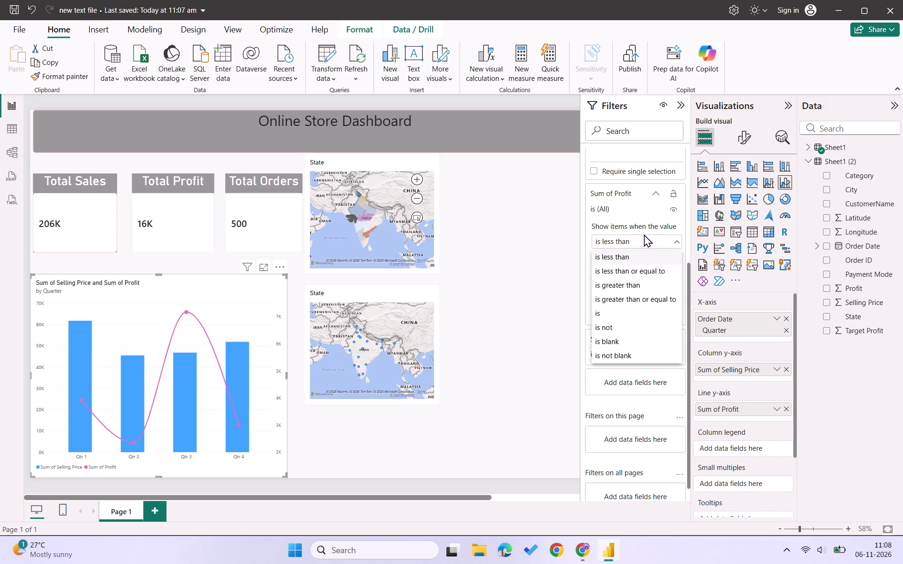
scroll(644, 234, "down", 2)
left_click(554, 424)
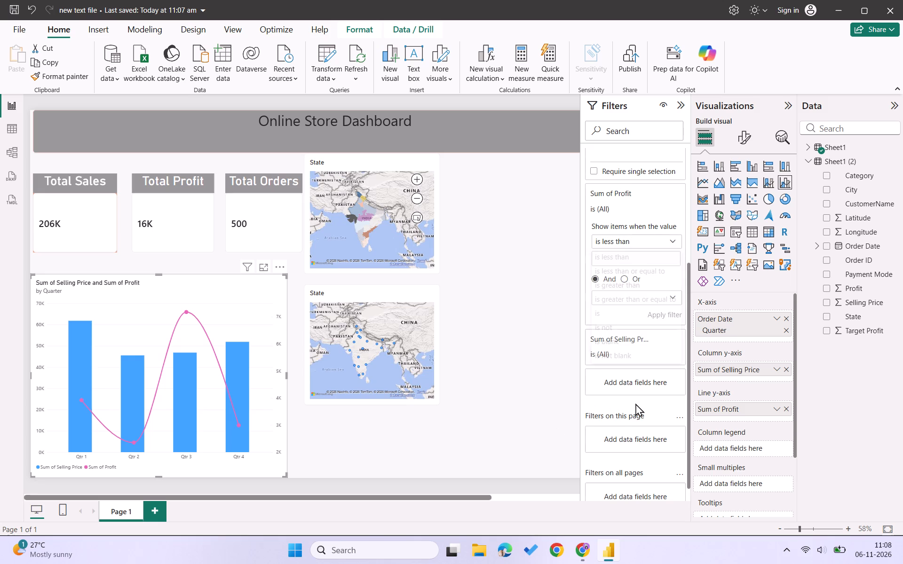
scroll(635, 403, "down", 1)
scroll(635, 345, "down", 2)
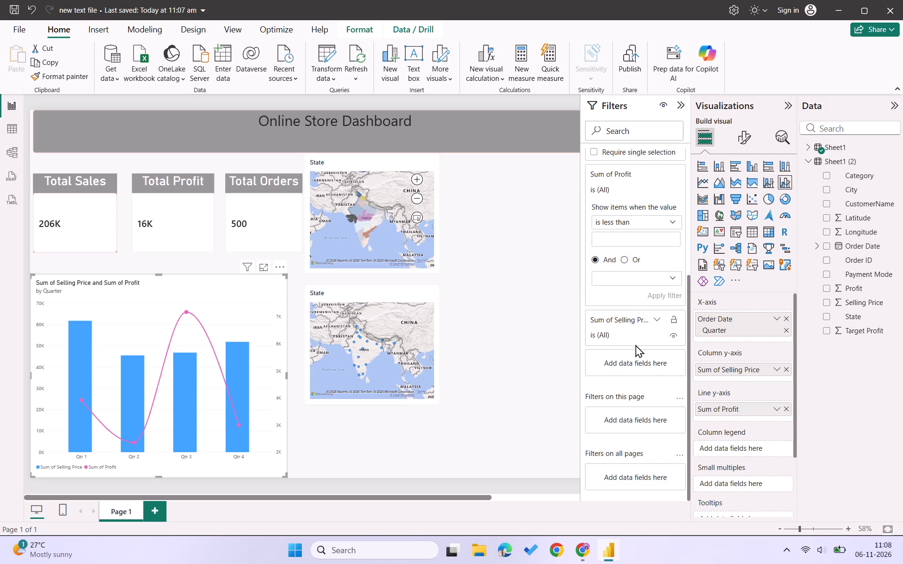
scroll(635, 345, "up", 3)
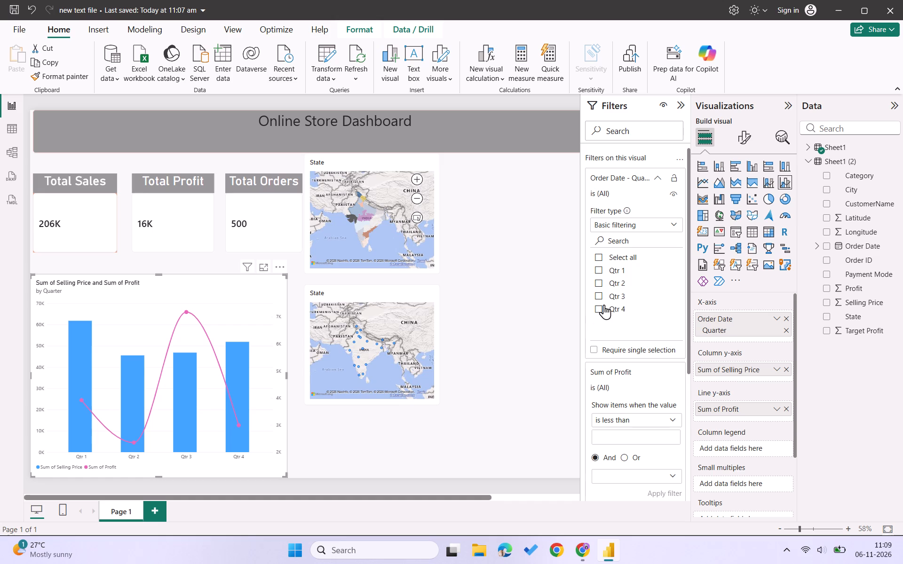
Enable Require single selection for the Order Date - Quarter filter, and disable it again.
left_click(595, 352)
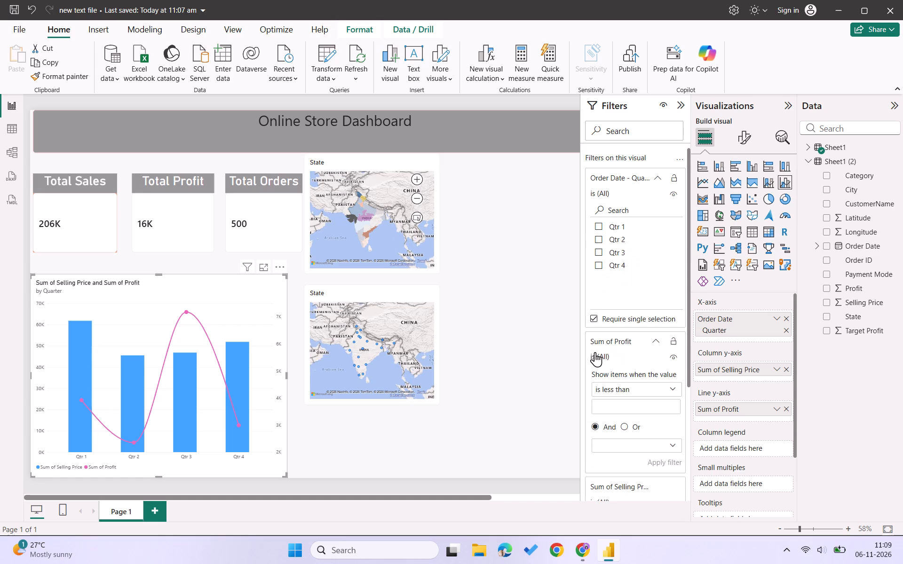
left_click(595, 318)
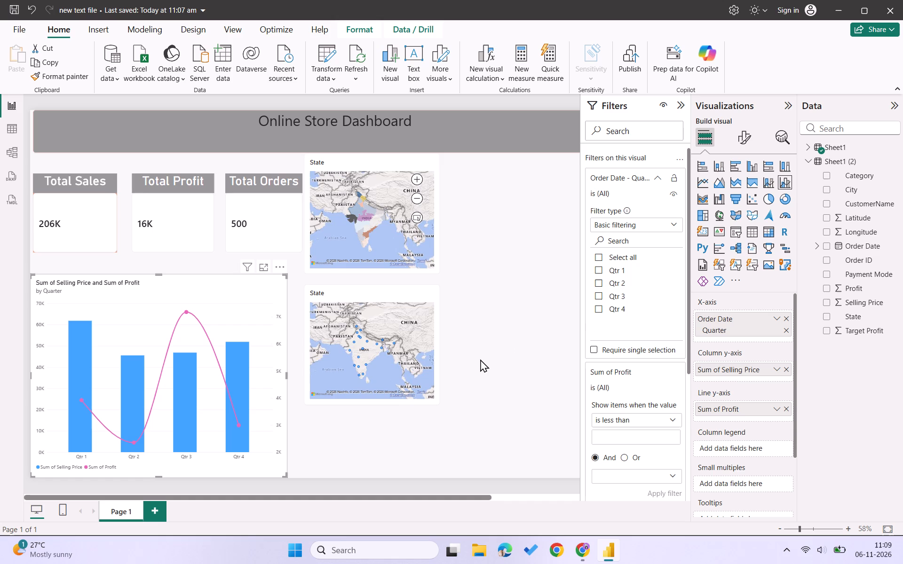
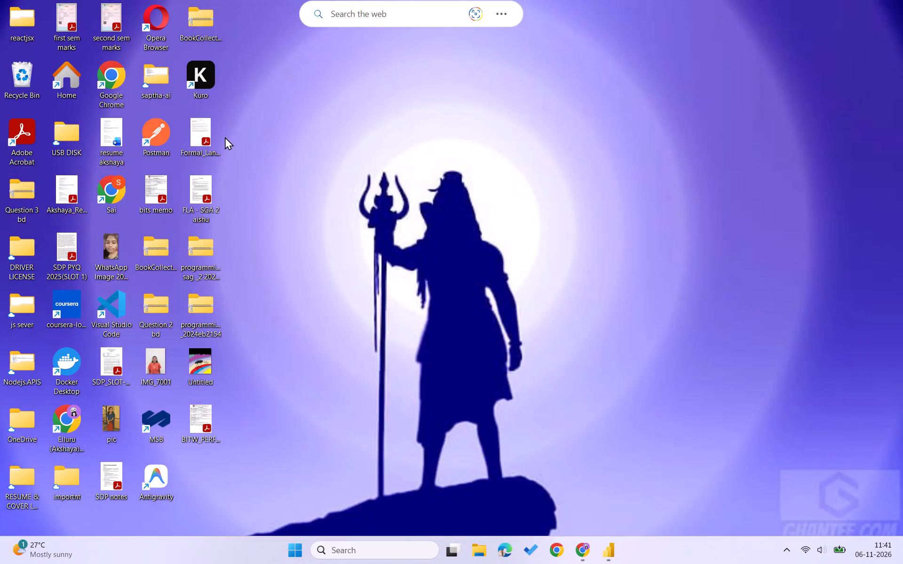
Launch the Kuro application from its desktop shortcut.
double_click(210, 84)
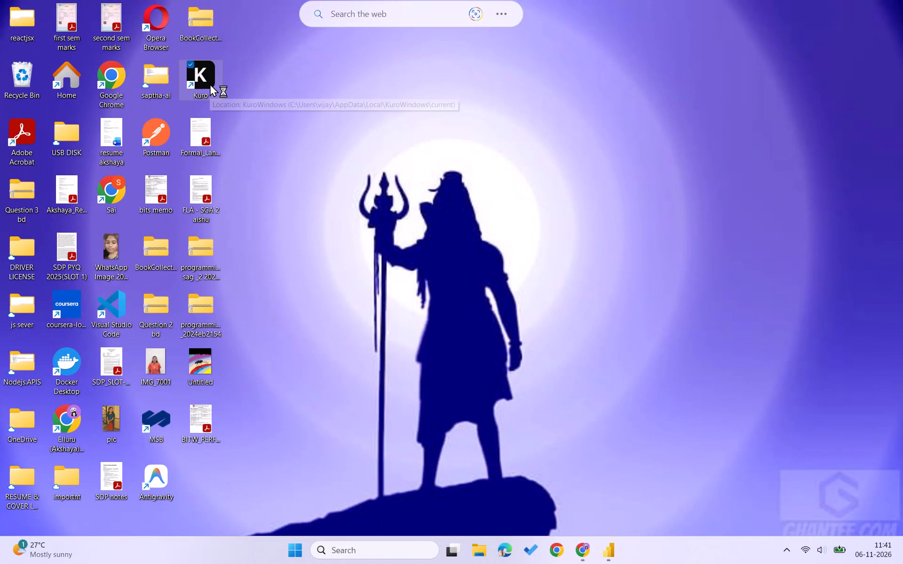